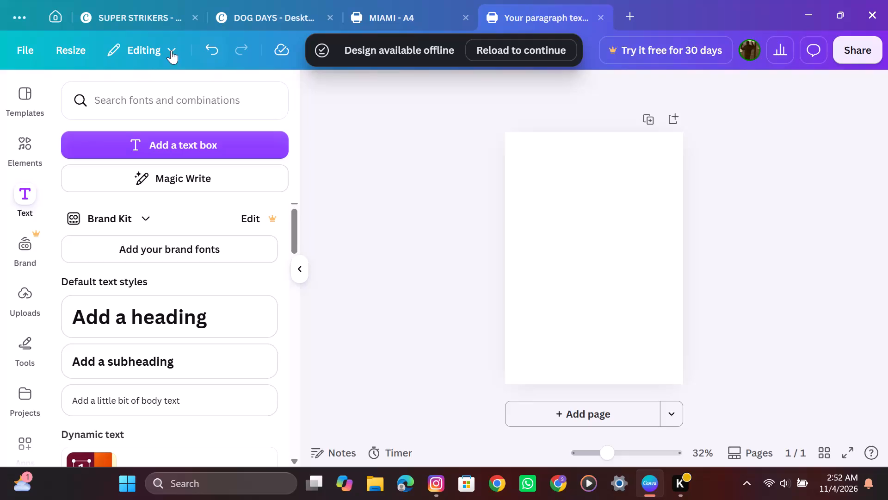
Switch to Chrome using the profile with the photo avatar and search Google Images for "deontay wilder".
{"action": "left_click", "coordinate": [495, 482]}
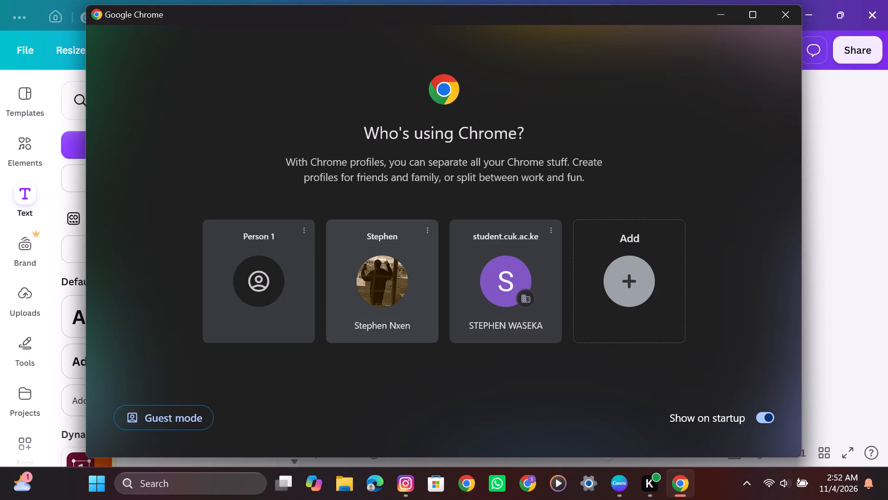
{"action": "left_click", "coordinate": [381, 277]}
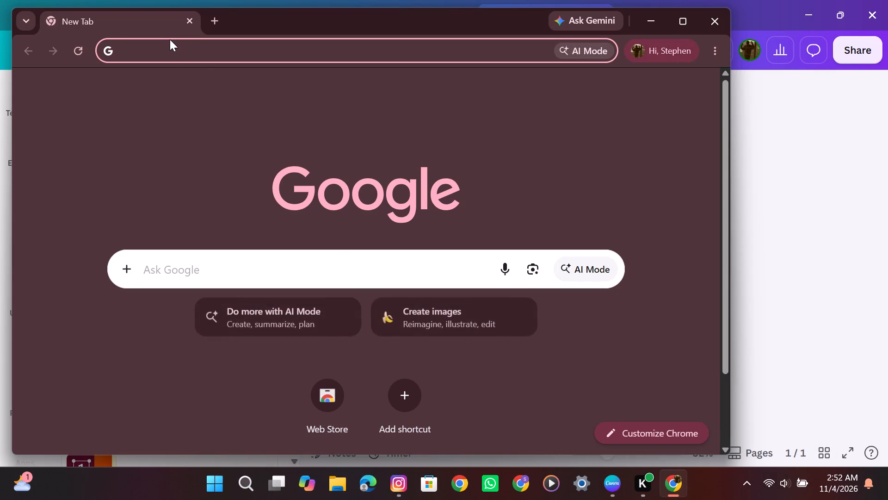
{"action": "type", "text": "DE"}
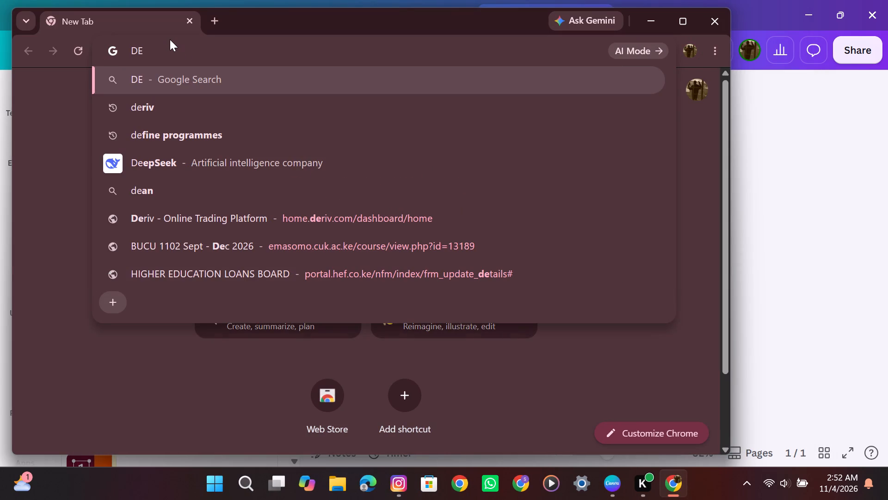
{"action": "key", "text": "BackSpace"}
{"action": "key", "text": "BackSpace"}
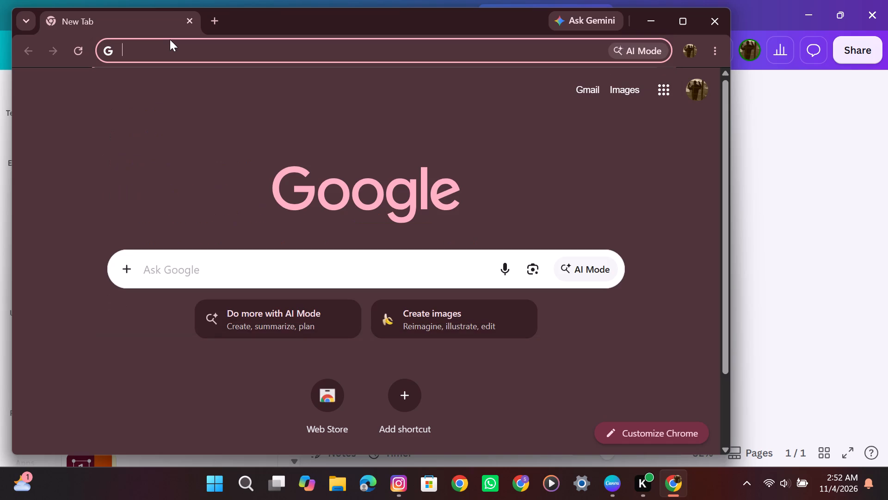
{"action": "type", "text": "deo"}
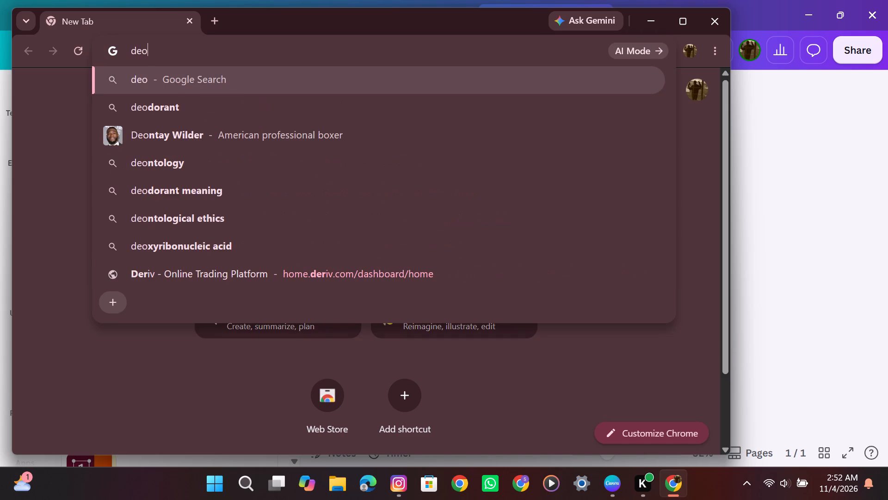
{"action": "type", "text": "ntay wilder"}
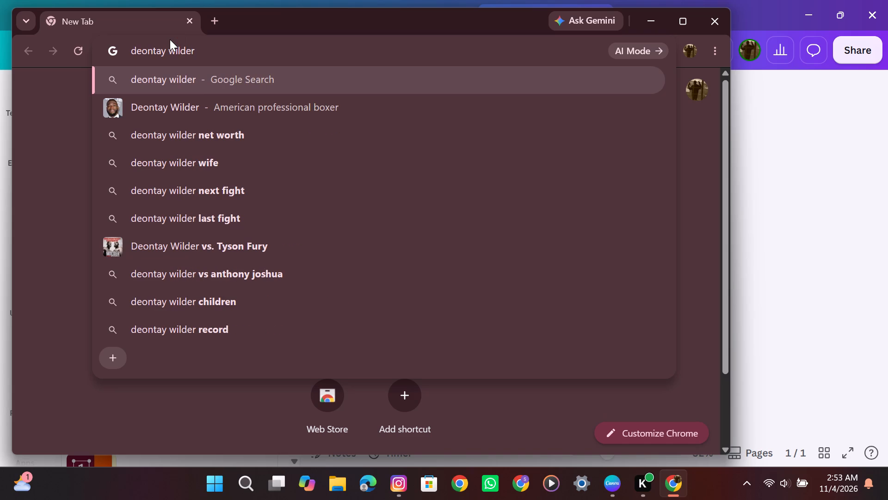
{"action": "key", "text": "Return"}
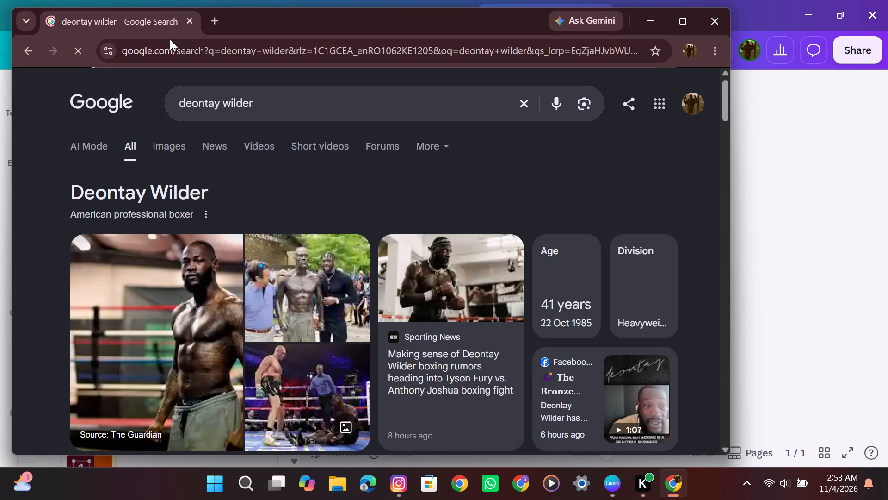
{"action": "left_click", "coordinate": [166, 142]}
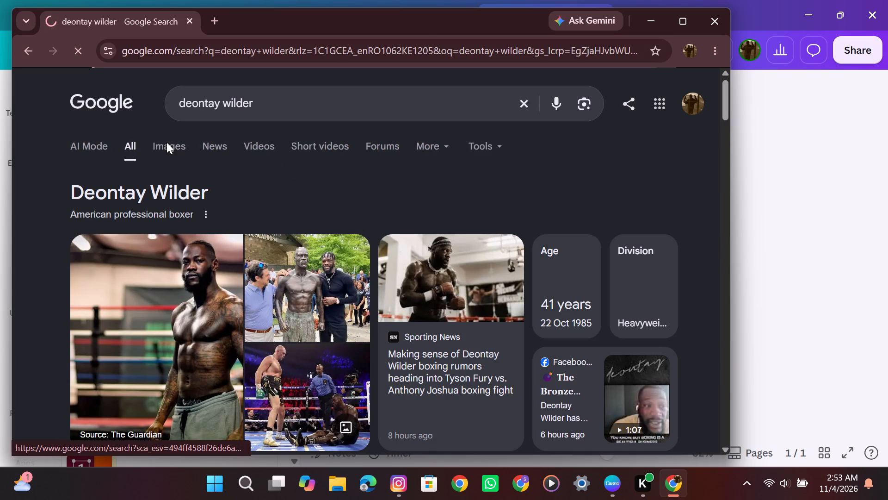
Save The Tuscaloosa News photo of Wilder standing over a falling Tyson Fury to Downloads as wilder1, and close its preview.
{"action": "scroll", "coordinate": [333, 317], "scroll_direction": "down", "scroll_amount": 1}
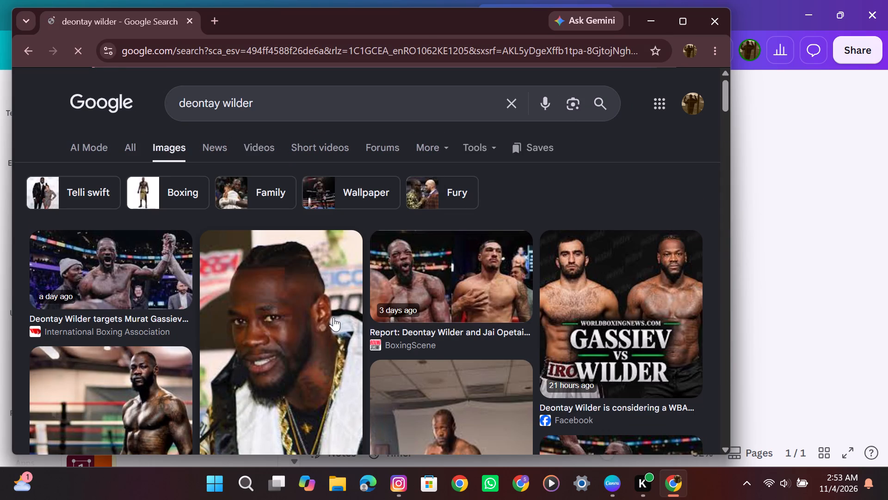
{"action": "scroll", "coordinate": [333, 317], "scroll_direction": "down", "scroll_amount": 5}
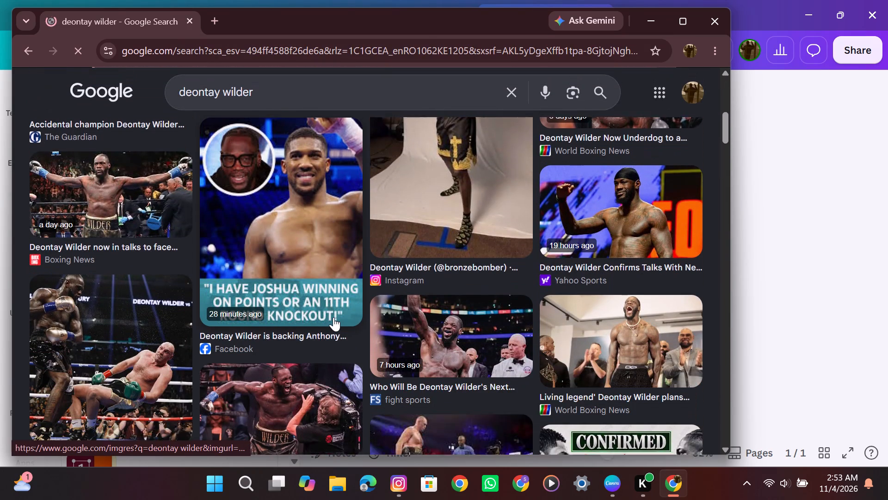
{"action": "scroll", "coordinate": [333, 317], "scroll_direction": "down", "scroll_amount": 2}
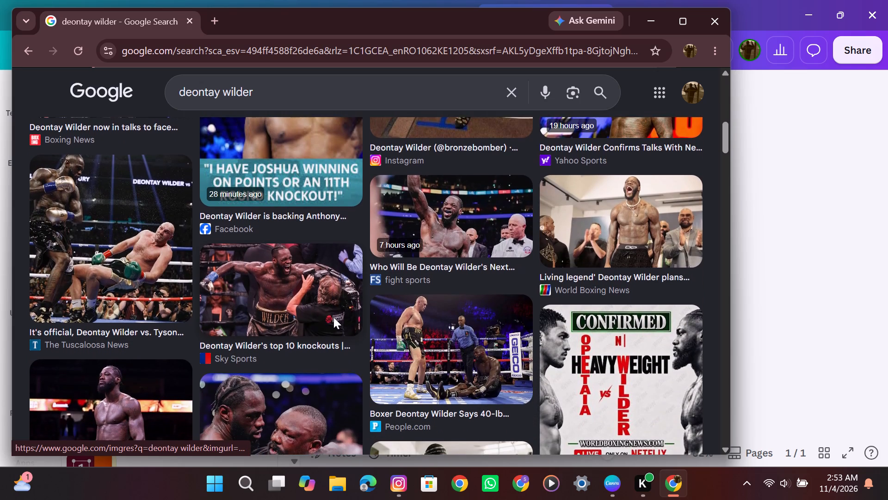
{"action": "scroll", "coordinate": [333, 317], "scroll_direction": "down", "scroll_amount": 1}
{"action": "scroll", "coordinate": [333, 317], "scroll_direction": "right", "scroll_amount": 1}
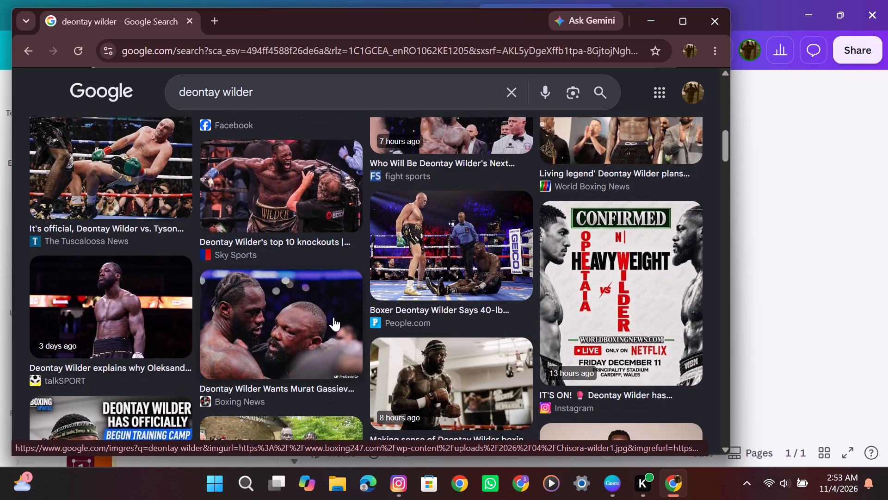
{"action": "scroll", "coordinate": [333, 317], "scroll_direction": "right", "scroll_amount": 1}
{"action": "left_click", "coordinate": [128, 255]}
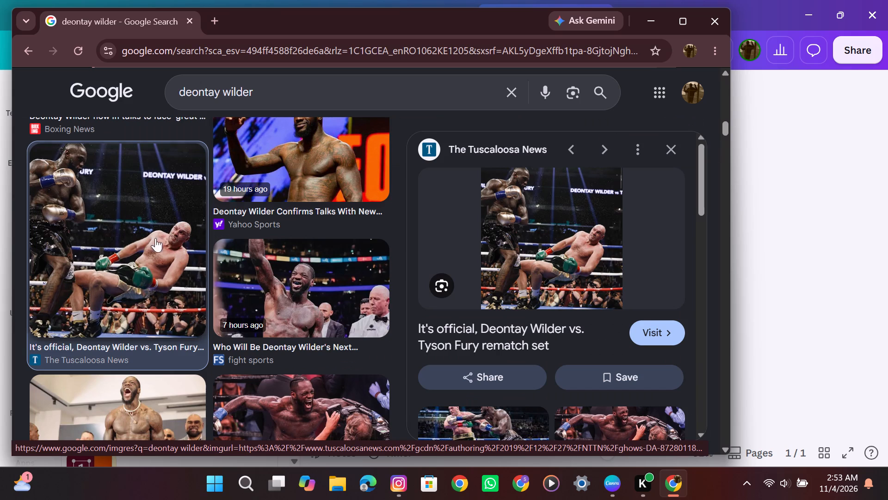
{"action": "right_click", "coordinate": [543, 247]}
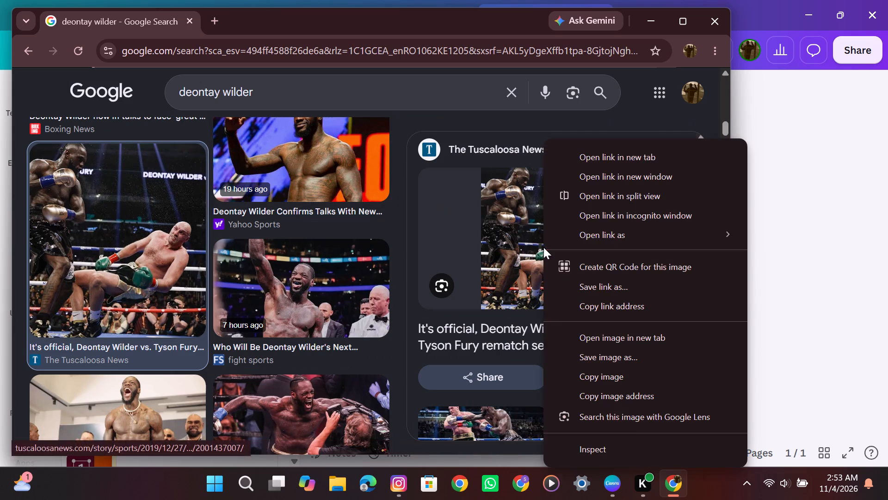
{"action": "left_click", "coordinate": [612, 357]}
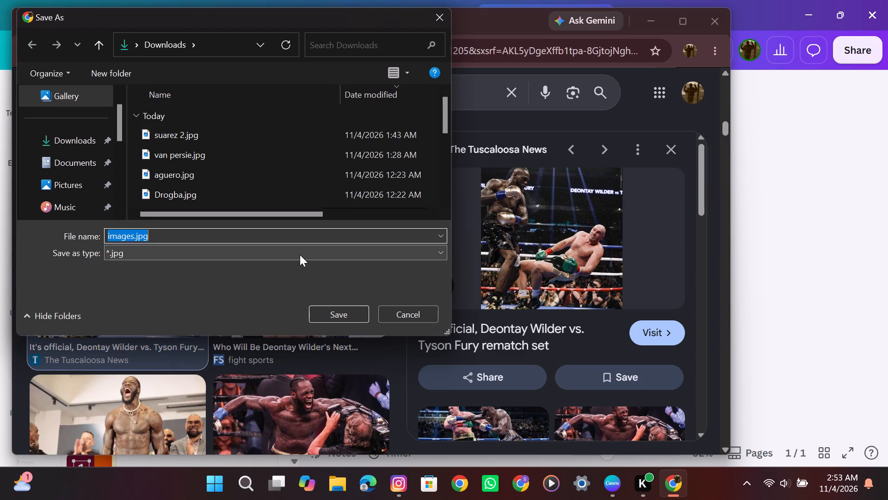
{"action": "key", "text": "BackSpace"}
{"action": "key", "text": "w"}
{"action": "type", "text": "ilder1"}
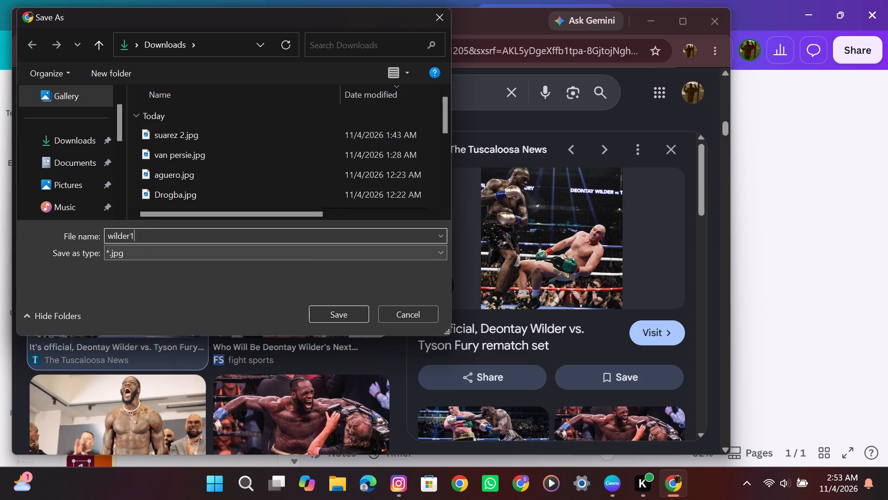
{"action": "left_click", "coordinate": [346, 315]}
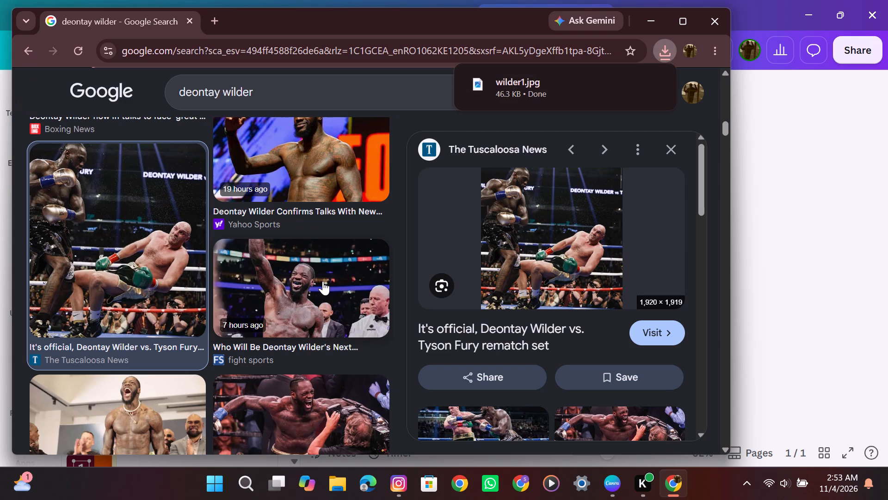
{"action": "left_click", "coordinate": [726, 130]}
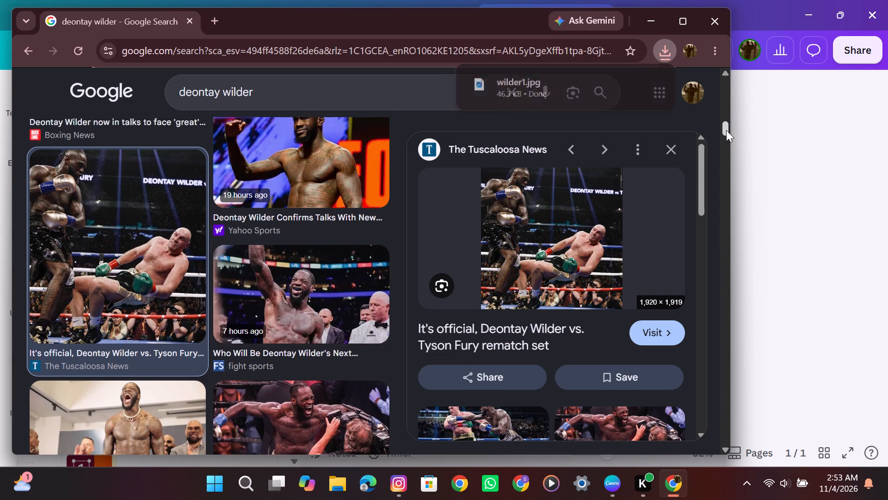
{"action": "left_click", "coordinate": [668, 155]}
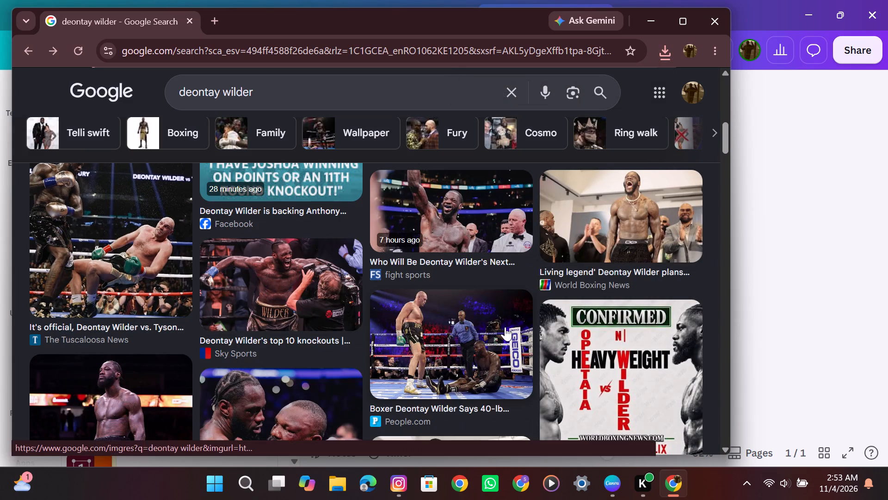
Save the Business Insider photo of Wilder facing the crowd with arms outstretched to Downloads as wilder2.
{"action": "scroll", "coordinate": [505, 327], "scroll_direction": "down", "scroll_amount": 1}
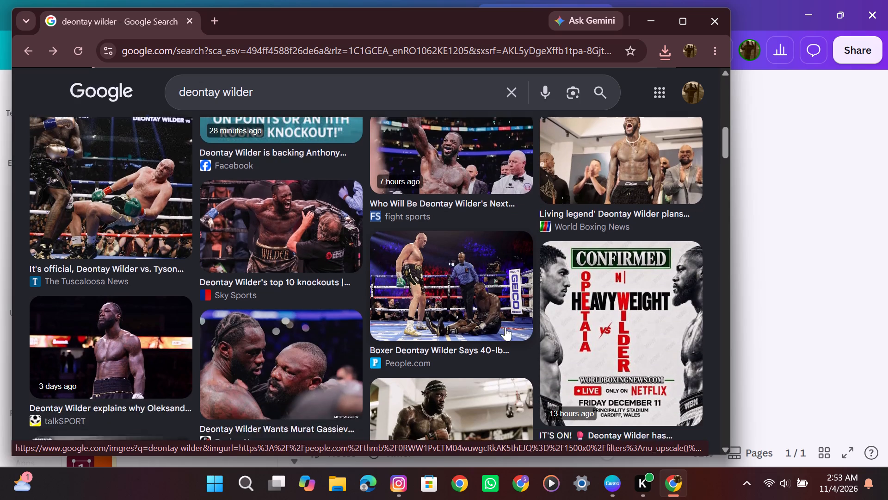
{"action": "scroll", "coordinate": [505, 327], "scroll_direction": "down", "scroll_amount": 9}
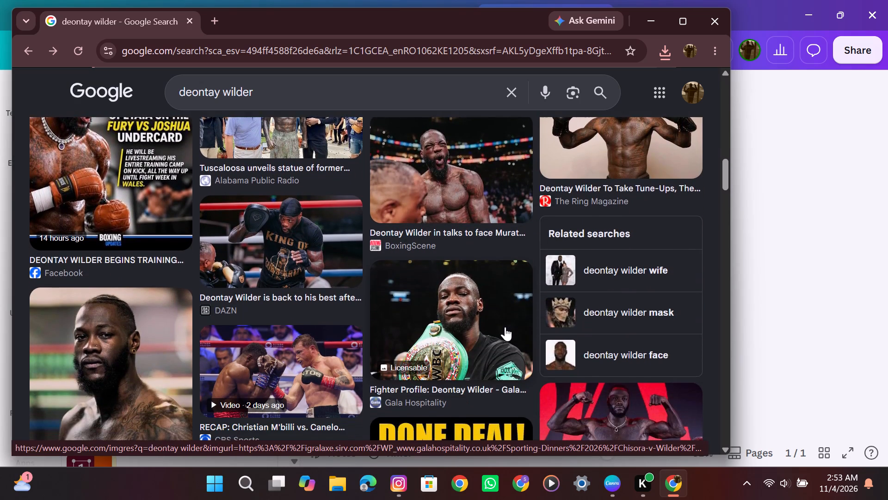
{"action": "scroll", "coordinate": [505, 327], "scroll_direction": "down", "scroll_amount": 6}
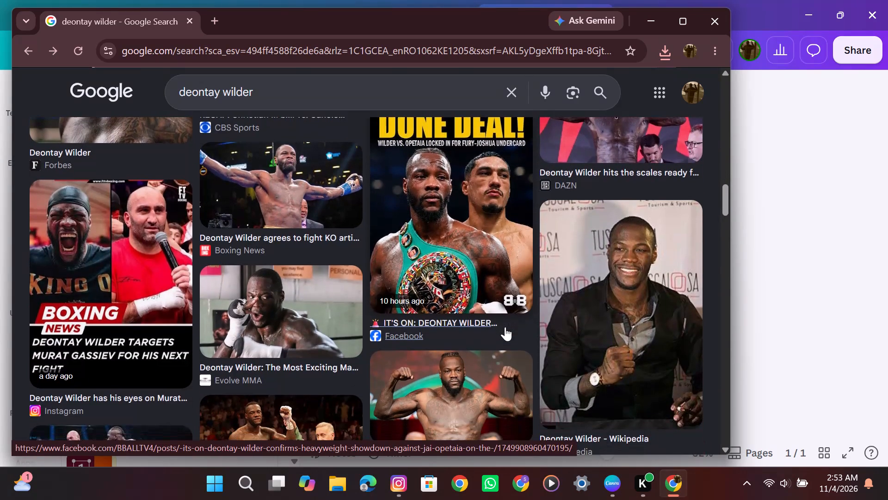
{"action": "scroll", "coordinate": [505, 327], "scroll_direction": "down", "scroll_amount": 4}
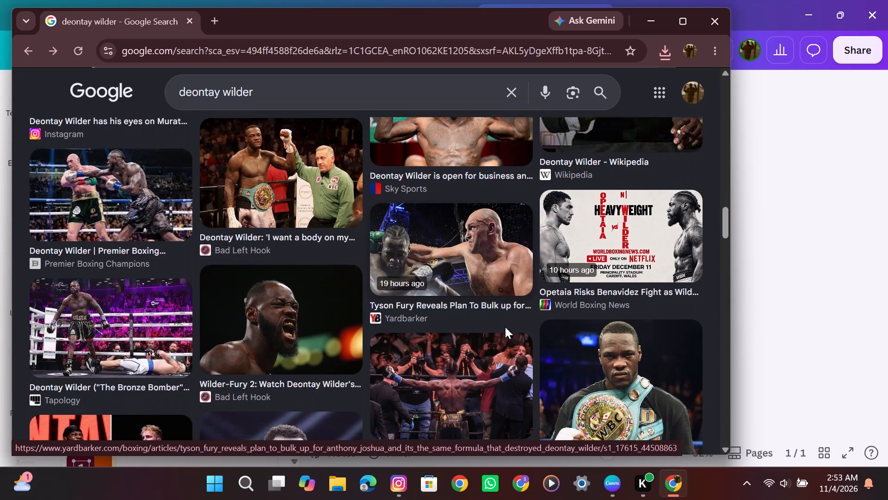
{"action": "scroll", "coordinate": [505, 327], "scroll_direction": "down", "scroll_amount": 5}
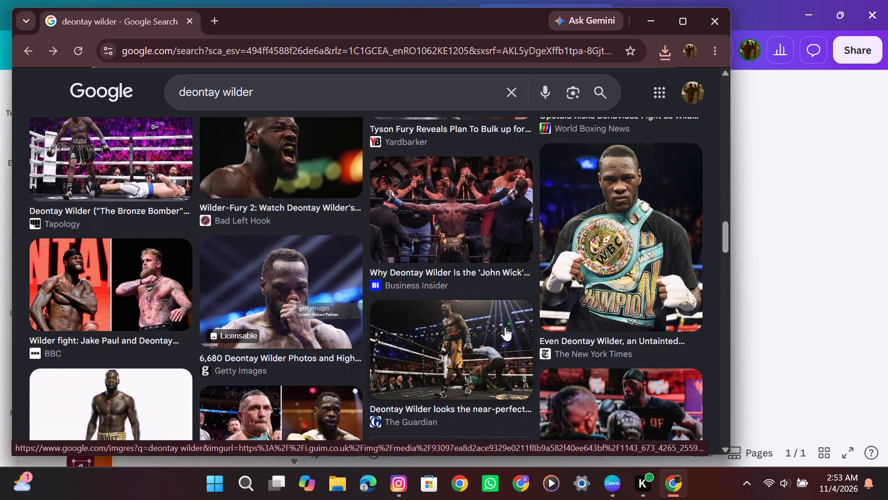
{"action": "scroll", "coordinate": [505, 327], "scroll_direction": "up", "scroll_amount": 1}
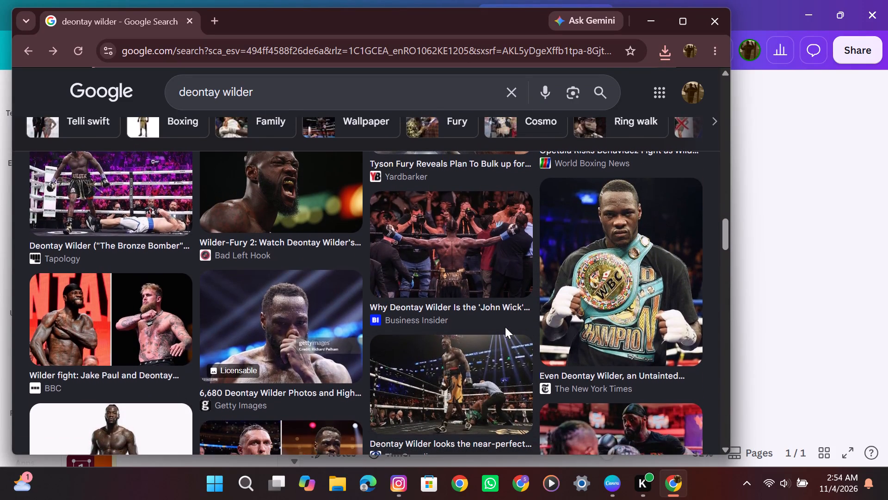
{"action": "scroll", "coordinate": [505, 327], "scroll_direction": "up", "scroll_amount": 1}
{"action": "right_click", "coordinate": [464, 293]}
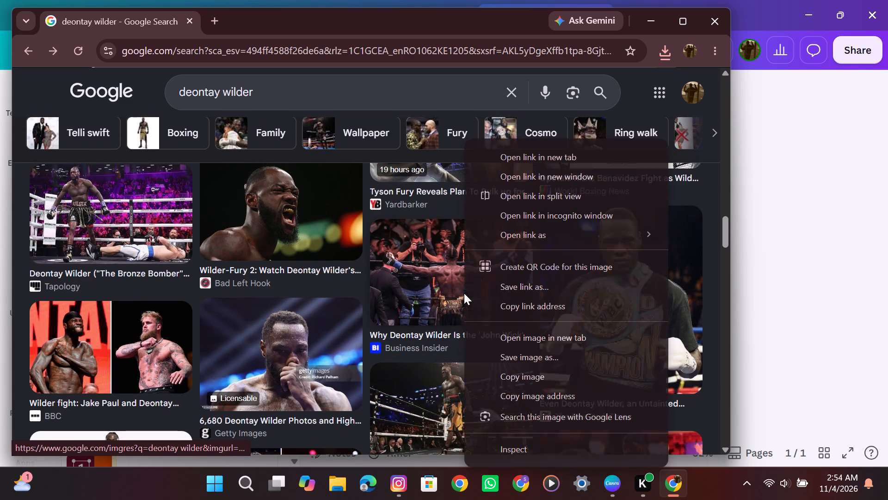
{"action": "left_click", "coordinate": [525, 361]}
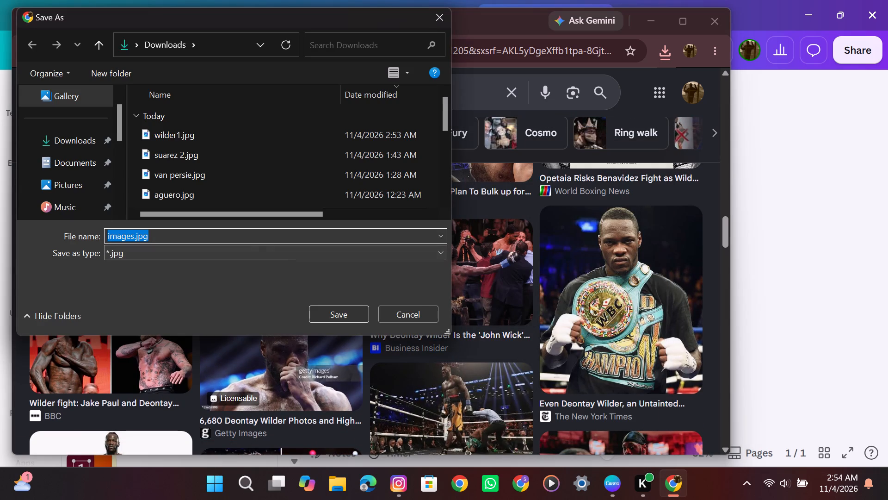
{"action": "key", "text": "BackSpace"}
{"action": "type", "text": "wilder"}
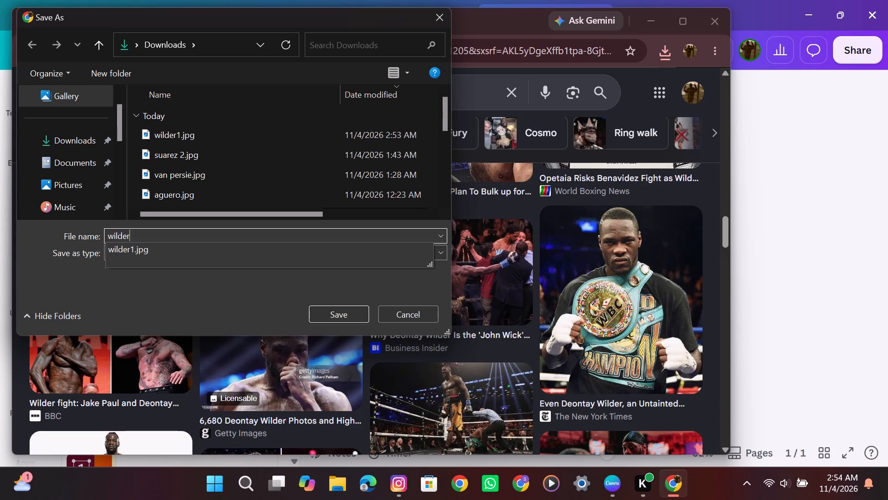
{"action": "key", "text": "2"}
{"action": "key", "text": "Return"}
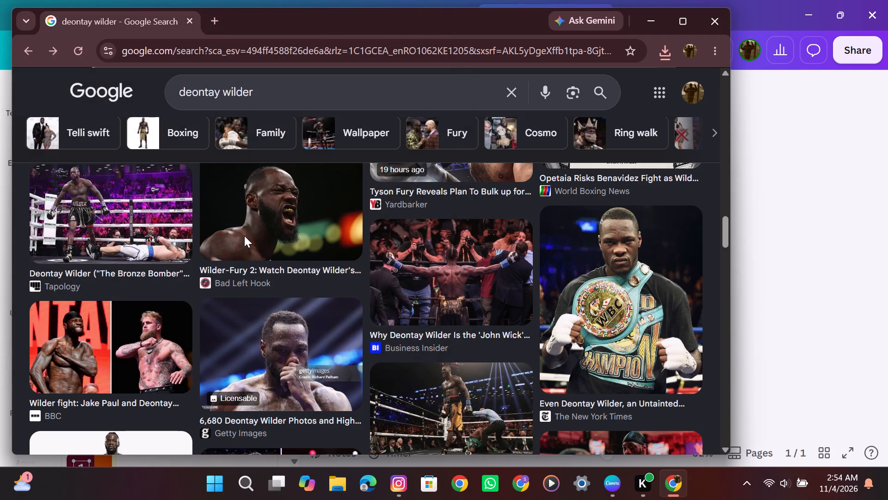
Look through the "deontay wilder" image results for another suitable photo of the boxer.
{"action": "scroll", "coordinate": [331, 342], "scroll_direction": "down", "scroll_amount": 3}
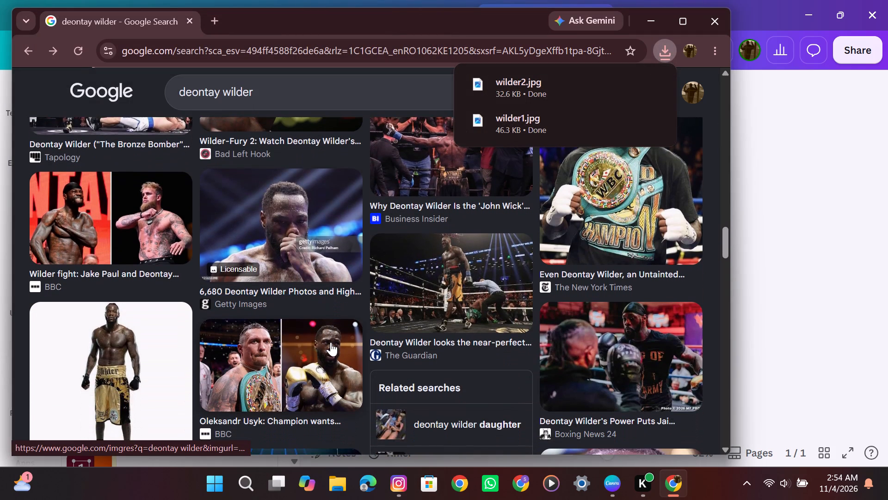
{"action": "scroll", "coordinate": [331, 342], "scroll_direction": "down", "scroll_amount": 4}
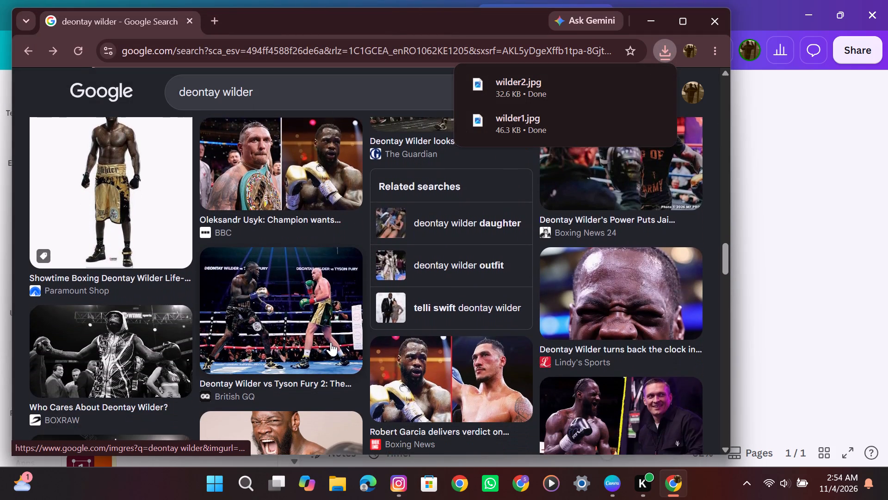
{"action": "scroll", "coordinate": [331, 342], "scroll_direction": "down", "scroll_amount": 3}
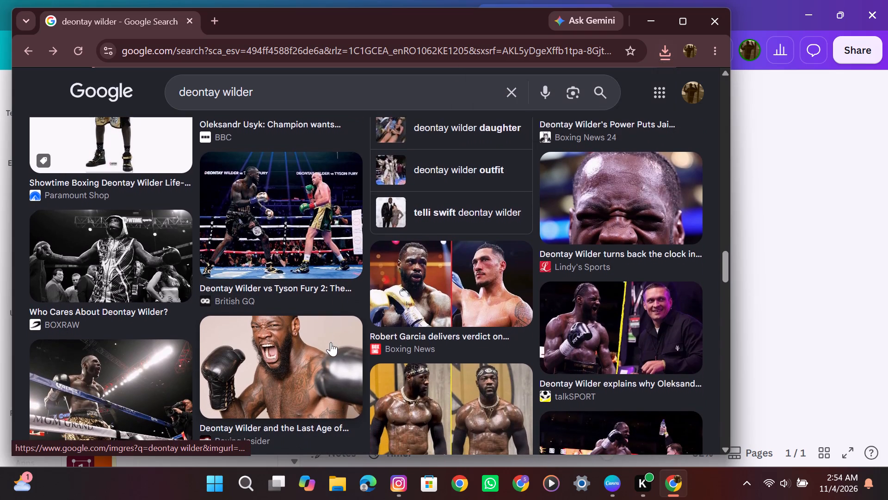
{"action": "scroll", "coordinate": [331, 342], "scroll_direction": "down", "scroll_amount": 7}
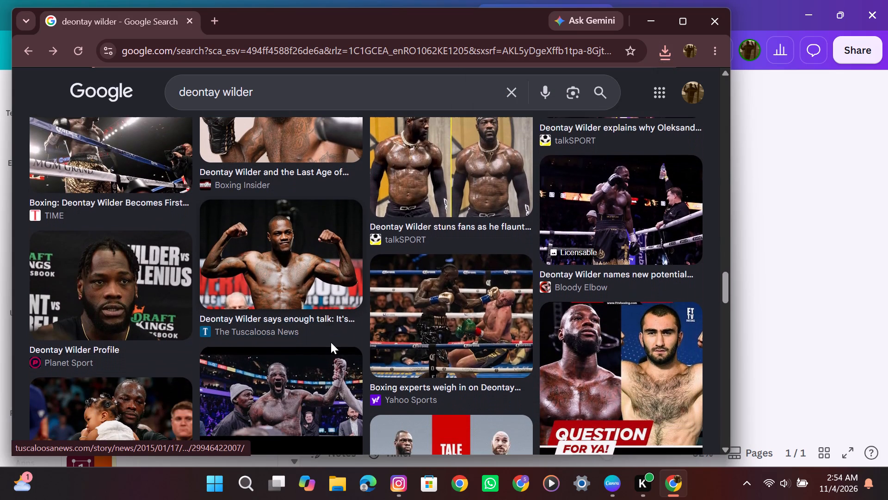
{"action": "scroll", "coordinate": [331, 342], "scroll_direction": "down", "scroll_amount": 6}
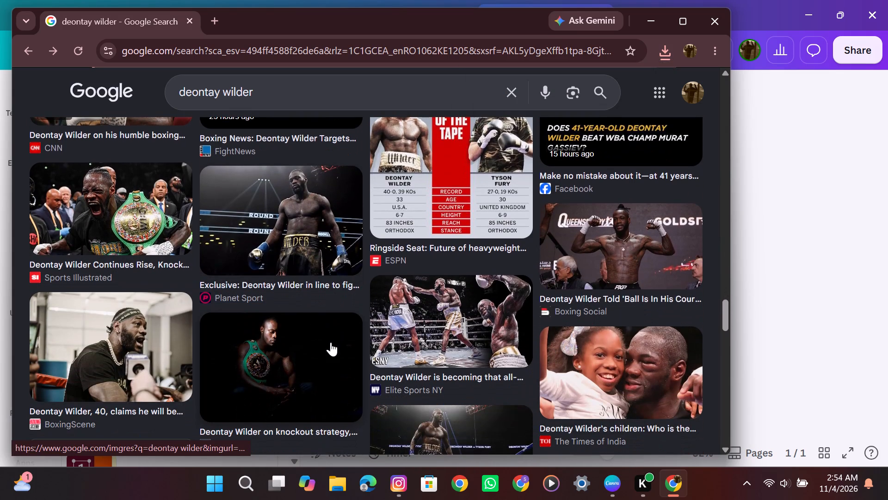
{"action": "scroll", "coordinate": [331, 342], "scroll_direction": "down", "scroll_amount": 6}
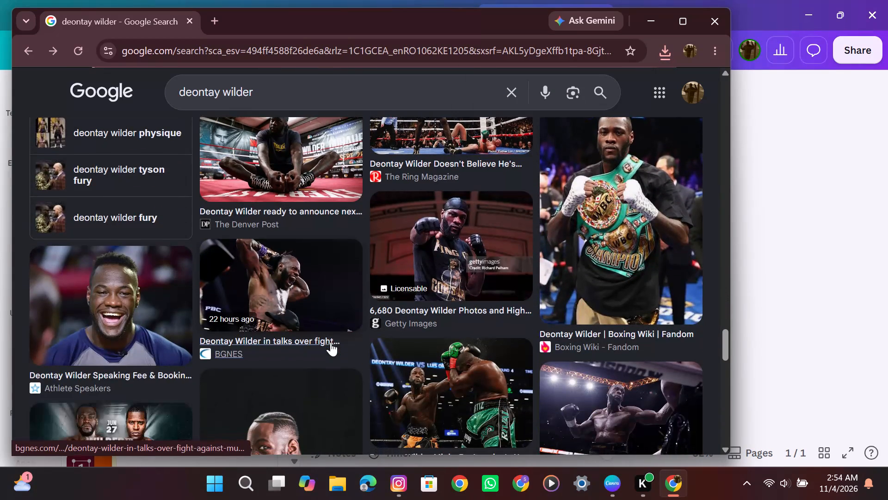
{"action": "scroll", "coordinate": [331, 342], "scroll_direction": "down", "scroll_amount": 7}
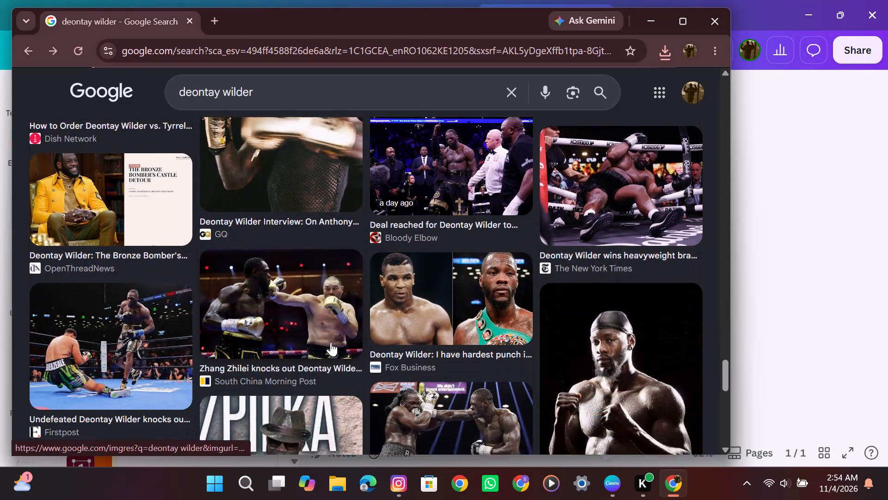
{"action": "scroll", "coordinate": [331, 342], "scroll_direction": "down", "scroll_amount": 4}
{"action": "scroll", "coordinate": [331, 342], "scroll_direction": "up", "scroll_amount": 1}
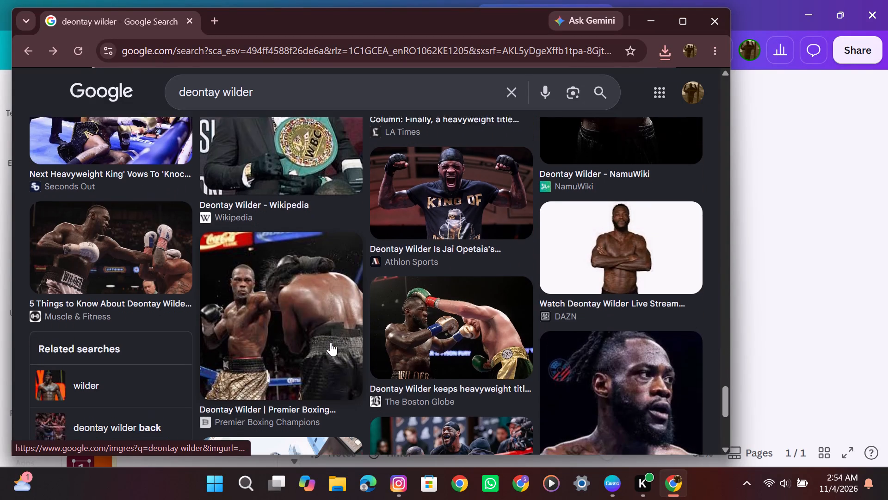
{"action": "scroll", "coordinate": [331, 342], "scroll_direction": "up", "scroll_amount": 7}
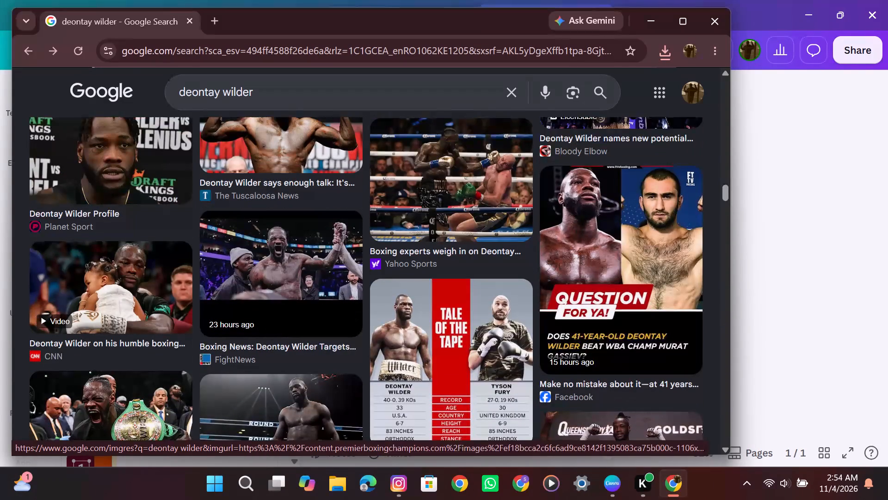
Refine the image search to "deontay wilder euro step".
{"action": "left_click", "coordinate": [287, 87]}
{"action": "key", "text": "space"}
{"action": "type", "text": "eur"}
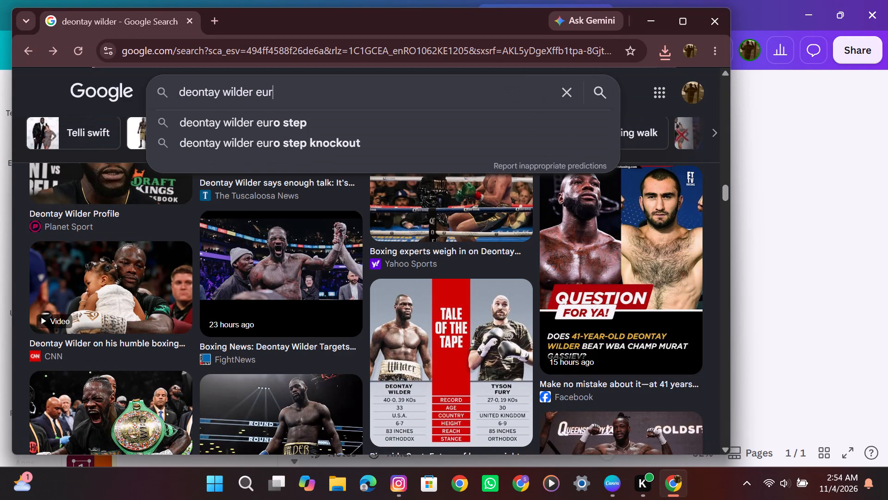
{"action": "left_click", "coordinate": [283, 127]}
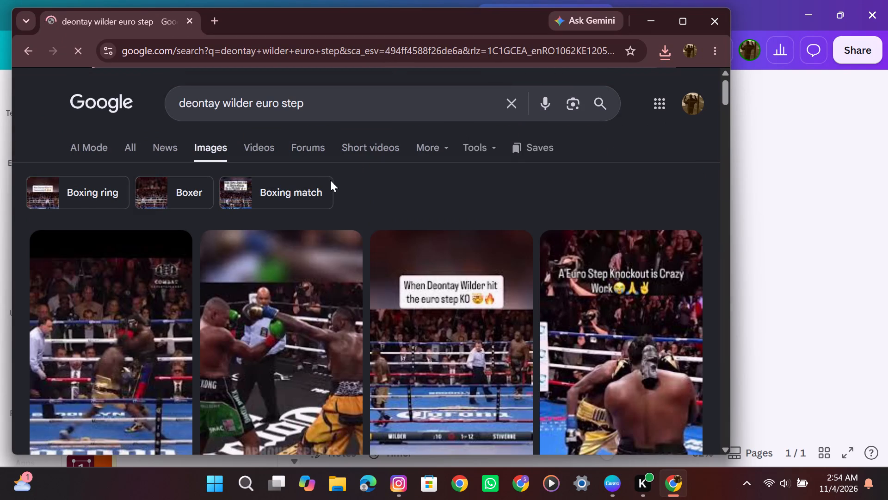
Look through the euro step image results for a usable still photo of Wilder.
{"action": "scroll", "coordinate": [406, 325], "scroll_direction": "down", "scroll_amount": 2}
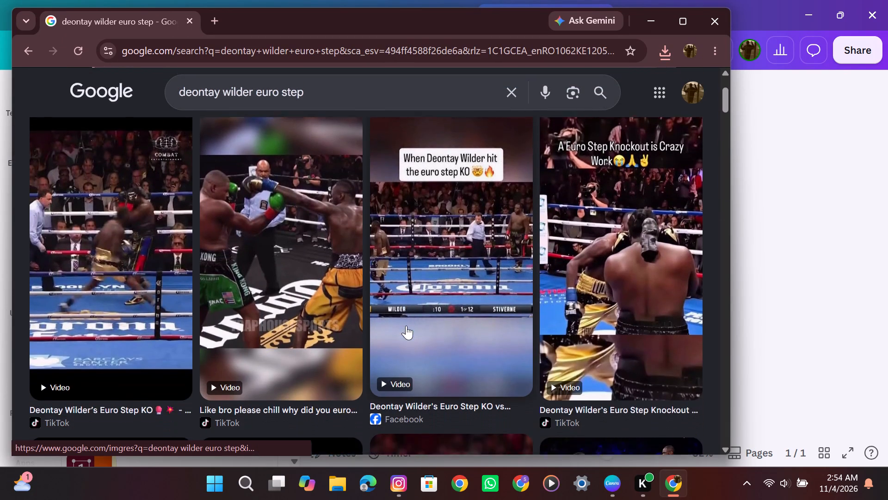
{"action": "scroll", "coordinate": [406, 325], "scroll_direction": "down", "scroll_amount": 4}
{"action": "scroll", "coordinate": [406, 325], "scroll_direction": "up", "scroll_amount": 1}
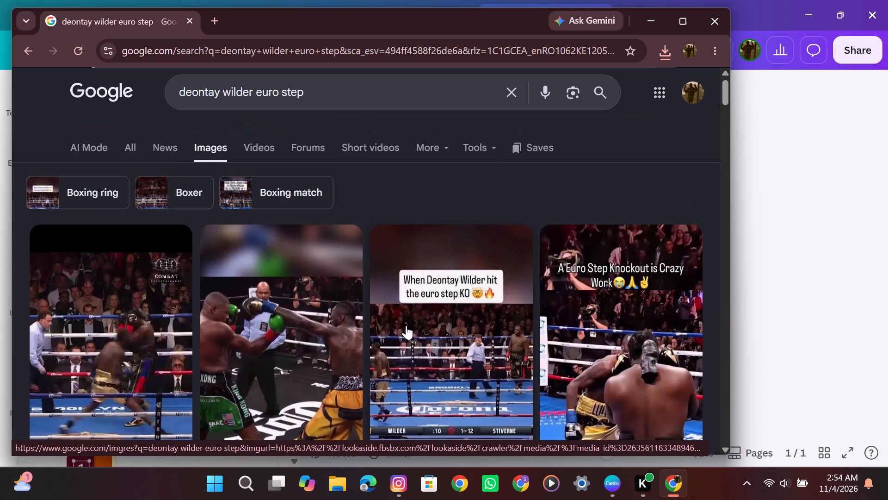
{"action": "scroll", "coordinate": [406, 325], "scroll_direction": "down", "scroll_amount": 7}
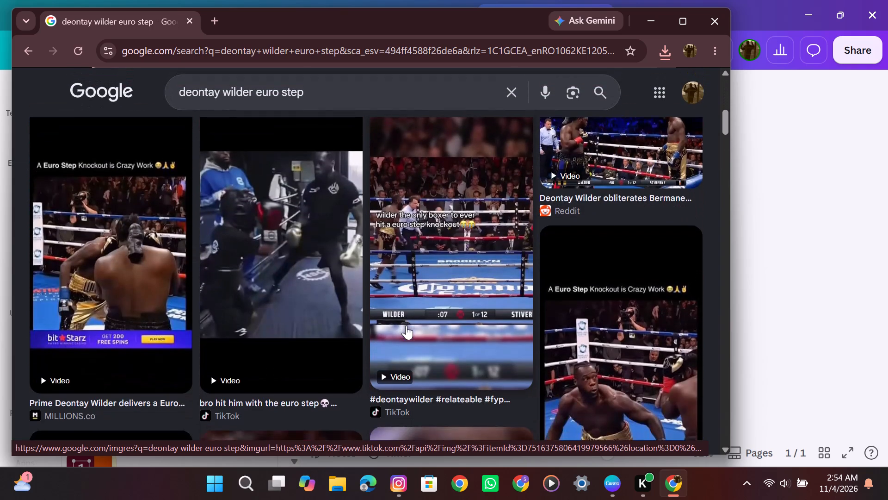
{"action": "scroll", "coordinate": [406, 325], "scroll_direction": "down", "scroll_amount": 4}
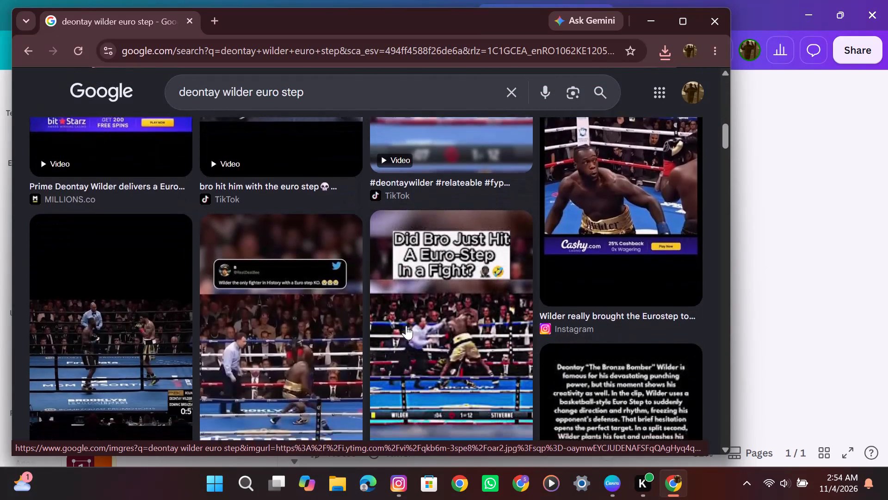
{"action": "scroll", "coordinate": [406, 325], "scroll_direction": "down", "scroll_amount": 10}
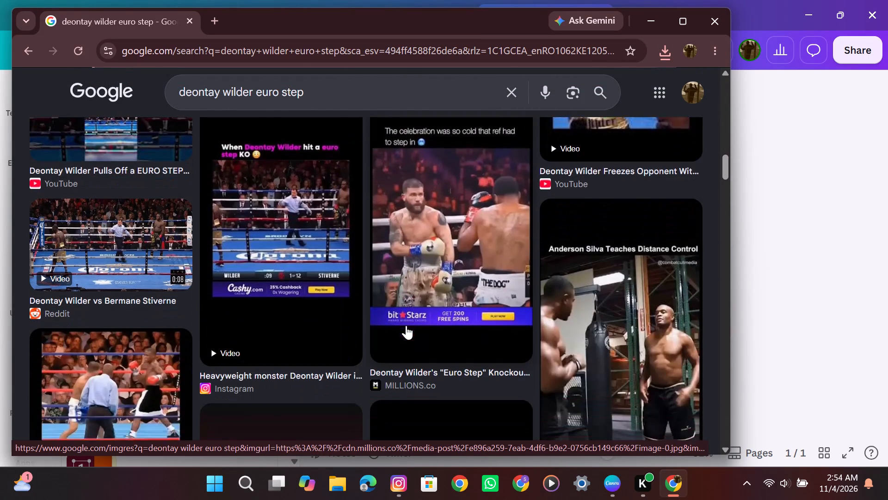
{"action": "scroll", "coordinate": [406, 325], "scroll_direction": "down", "scroll_amount": 8}
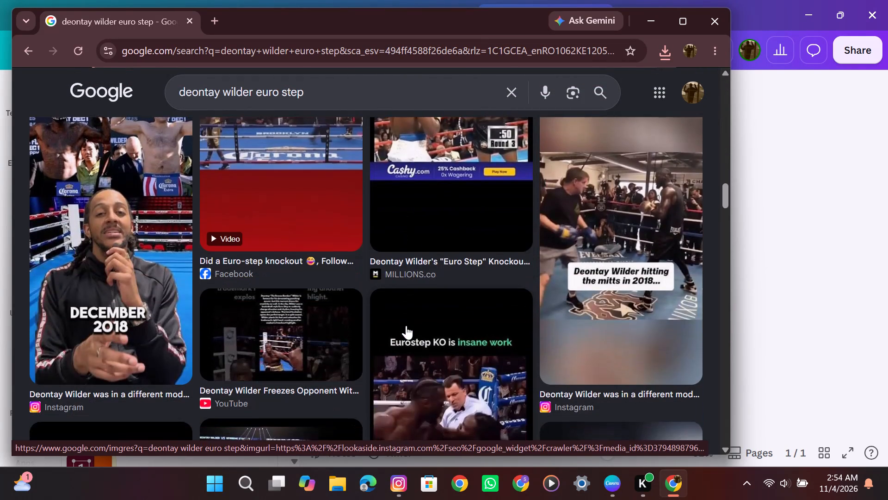
{"action": "scroll", "coordinate": [406, 325], "scroll_direction": "down", "scroll_amount": 5}
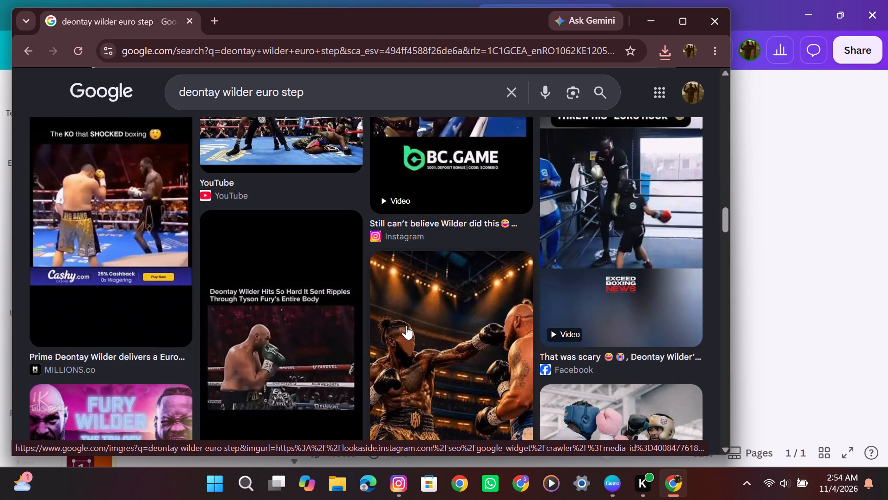
{"action": "scroll", "coordinate": [406, 325], "scroll_direction": "down", "scroll_amount": 5}
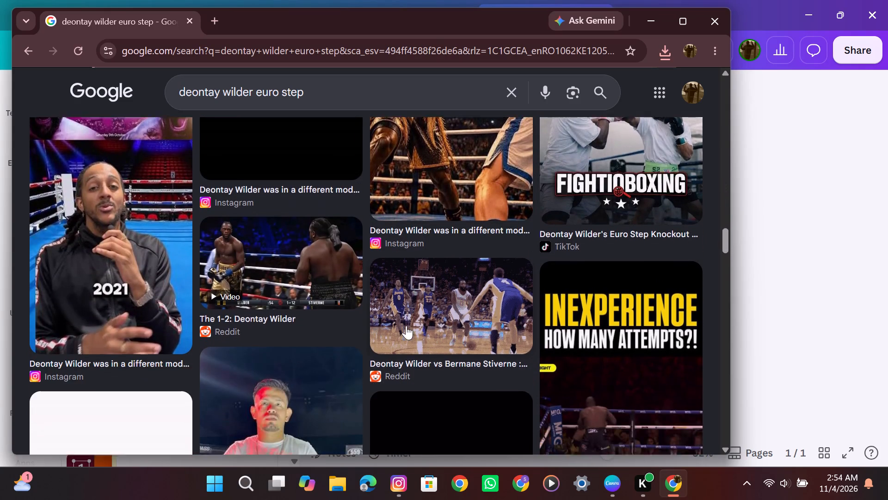
{"action": "scroll", "coordinate": [406, 325], "scroll_direction": "down", "scroll_amount": 3}
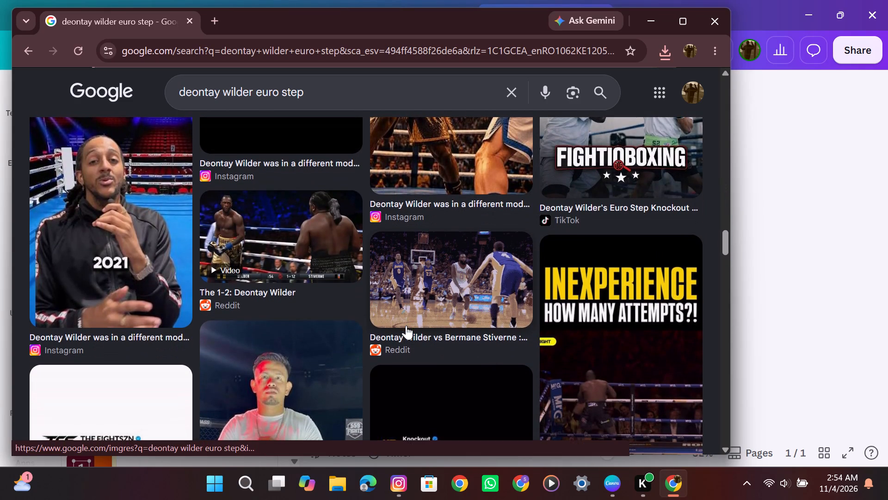
{"action": "scroll", "coordinate": [406, 325], "scroll_direction": "down", "scroll_amount": 5}
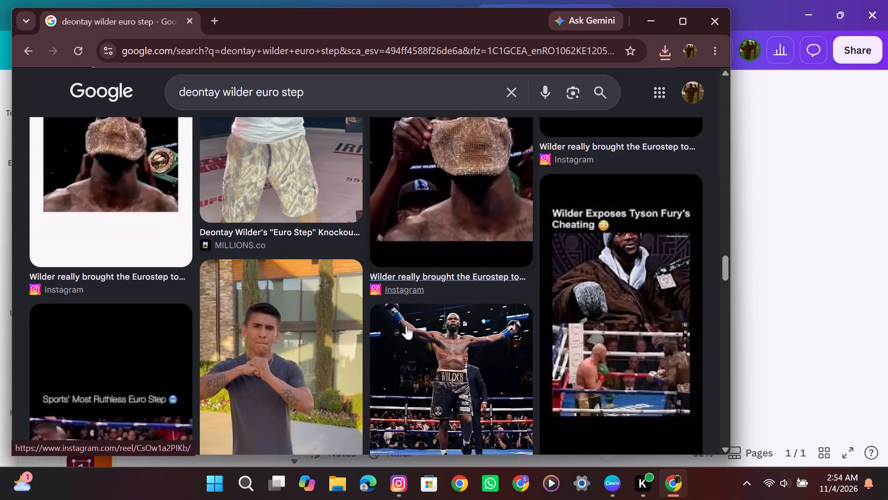
{"action": "scroll", "coordinate": [406, 325], "scroll_direction": "down", "scroll_amount": 4}
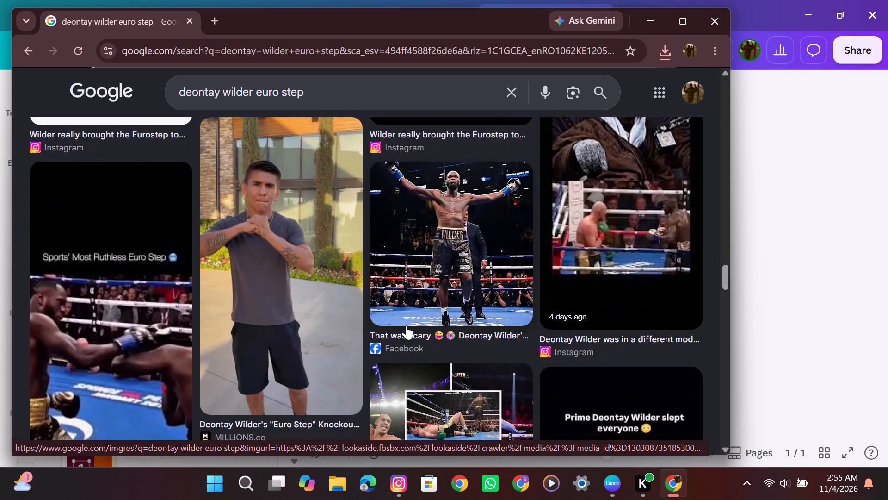
{"action": "scroll", "coordinate": [406, 325], "scroll_direction": "down", "scroll_amount": 2}
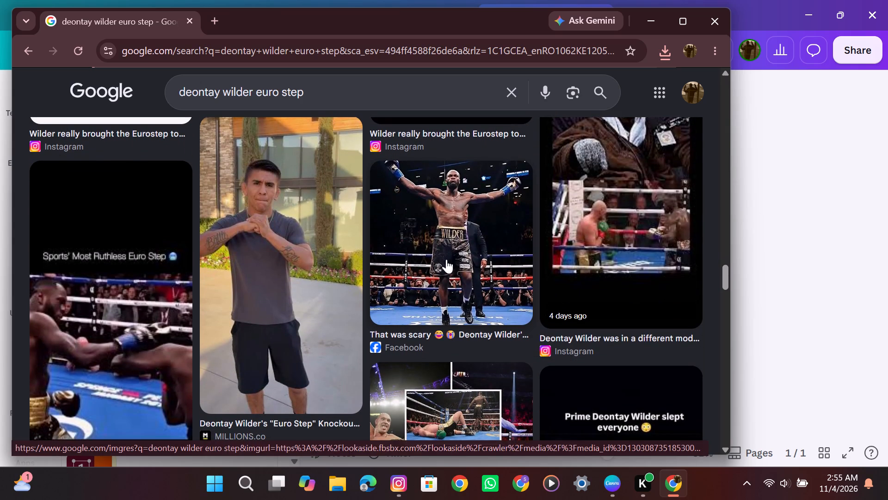
Save the Facebook photo of Wilder standing in the ring with both arms raised to Downloads as wilder3.
{"action": "right_click", "coordinate": [446, 259]}
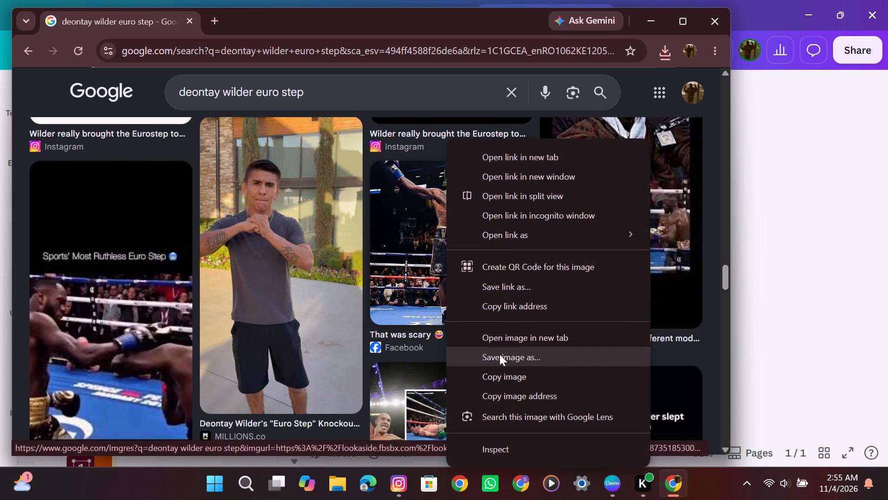
{"action": "left_click", "coordinate": [499, 356]}
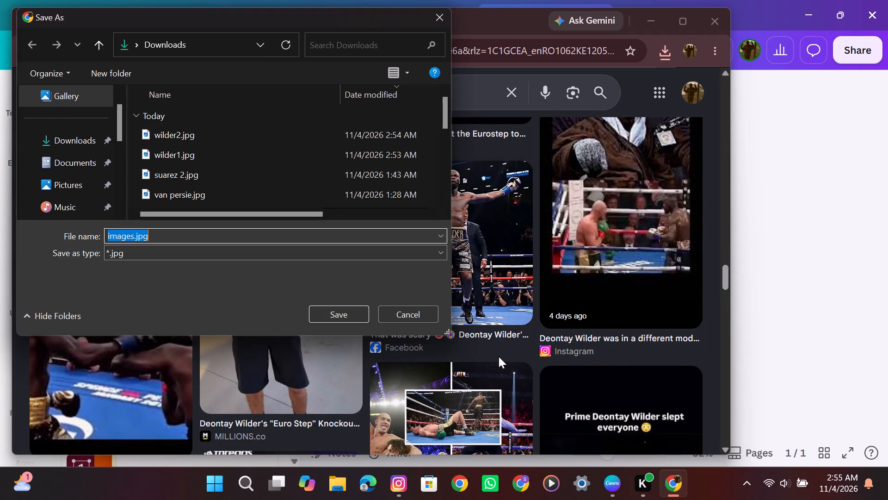
{"action": "key", "text": "BackSpace"}
{"action": "type", "text": "wilder"}
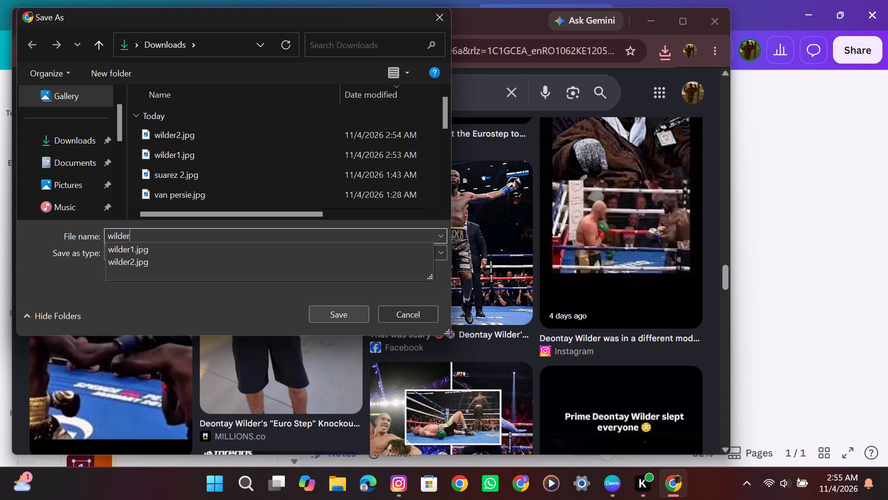
{"action": "key", "text": "3"}
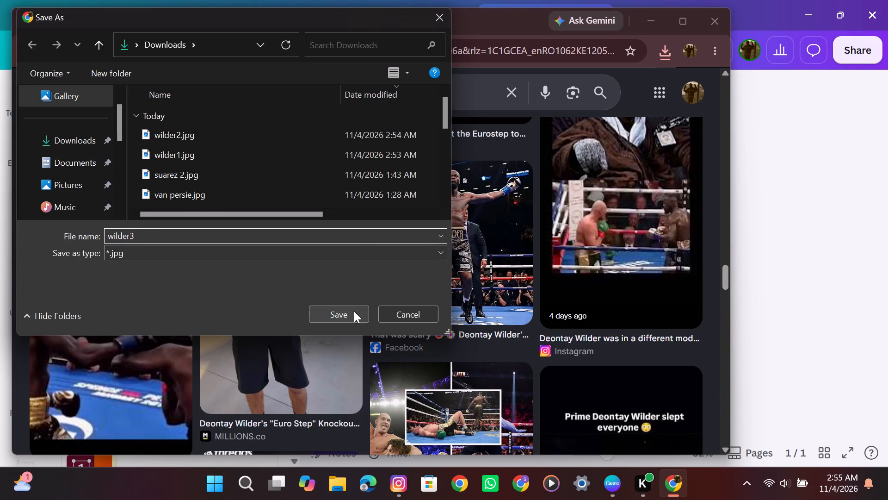
{"action": "key", "text": "Return"}
Look further through the "deontay wilder euro step" image results for another usable photo of Wilder.
{"action": "scroll", "coordinate": [447, 344], "scroll_direction": "down", "scroll_amount": 1}
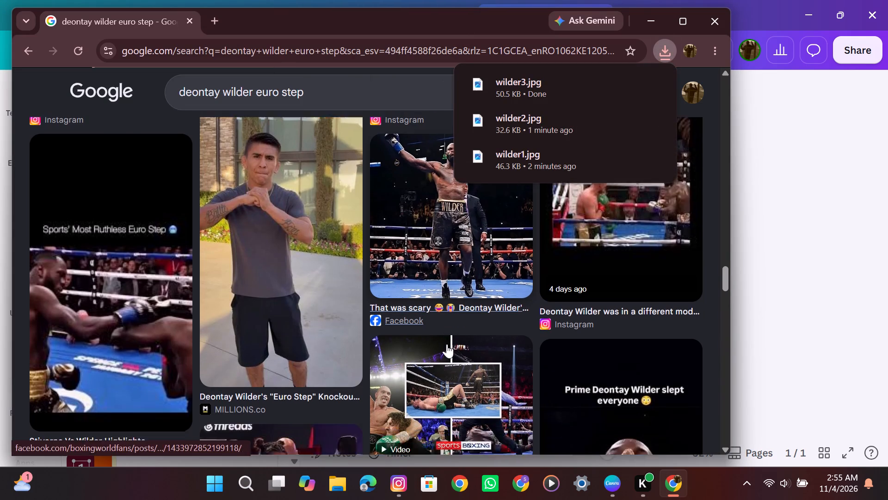
{"action": "scroll", "coordinate": [447, 344], "scroll_direction": "down", "scroll_amount": 3}
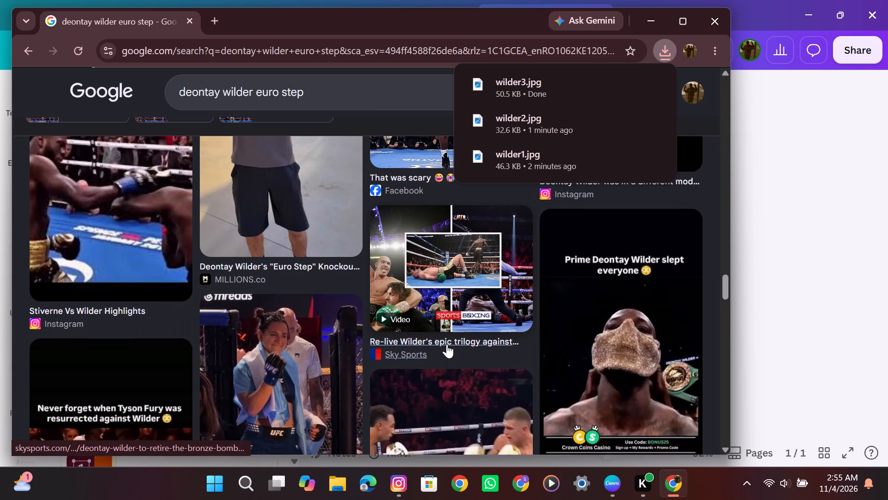
{"action": "scroll", "coordinate": [447, 344], "scroll_direction": "down", "scroll_amount": 1}
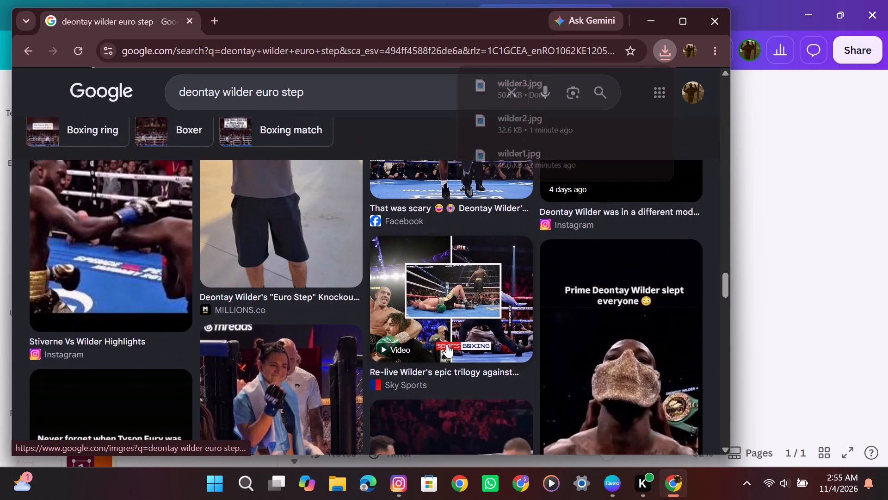
{"action": "scroll", "coordinate": [447, 344], "scroll_direction": "down", "scroll_amount": 2}
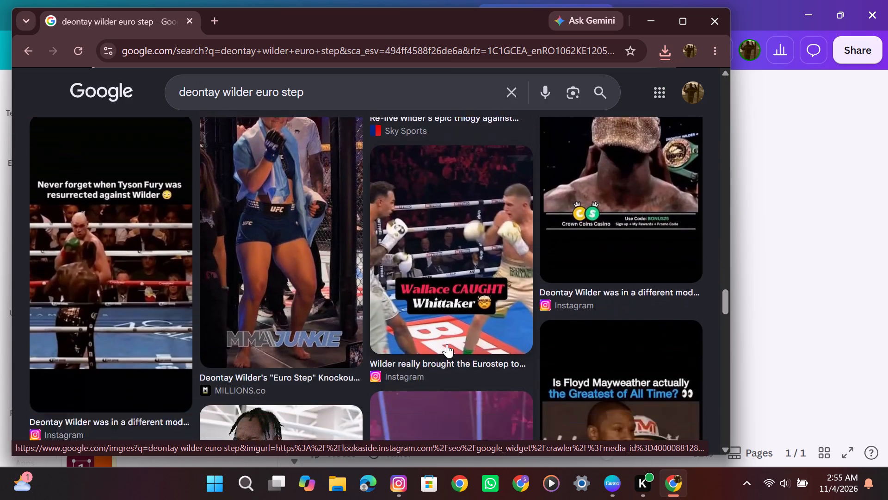
{"action": "scroll", "coordinate": [447, 344], "scroll_direction": "down", "scroll_amount": 7}
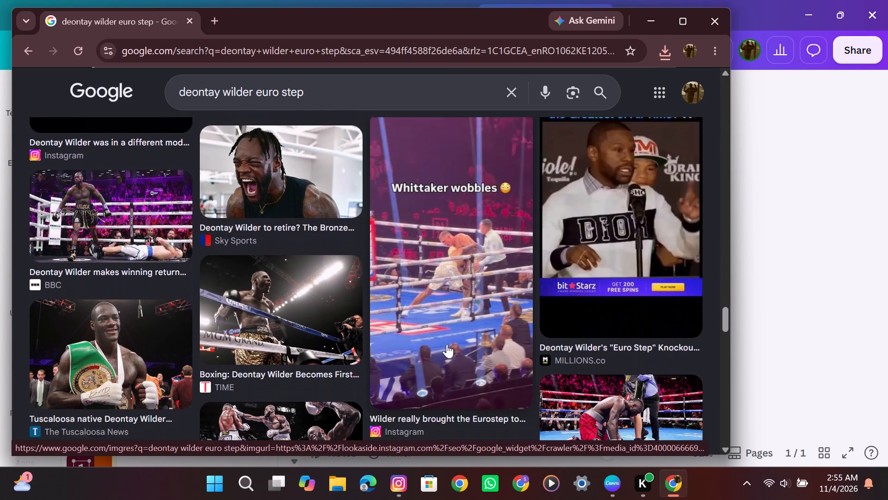
{"action": "scroll", "coordinate": [447, 344], "scroll_direction": "down", "scroll_amount": 5}
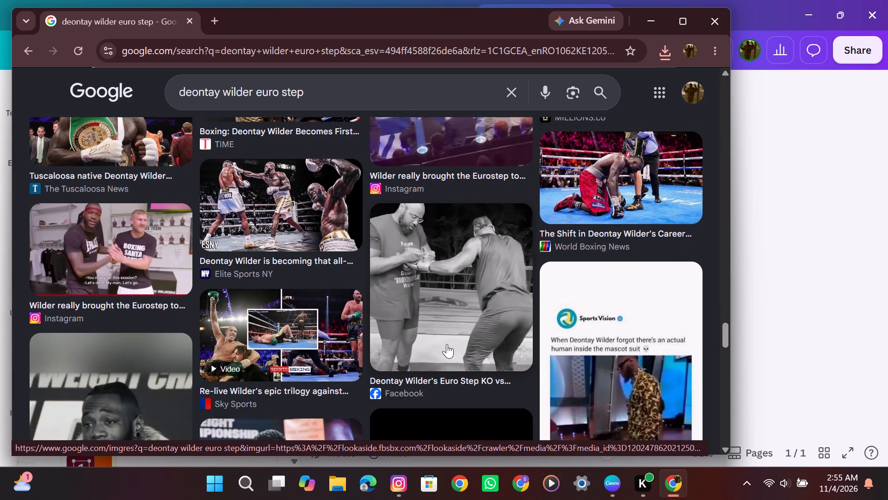
{"action": "scroll", "coordinate": [447, 344], "scroll_direction": "down", "scroll_amount": 6}
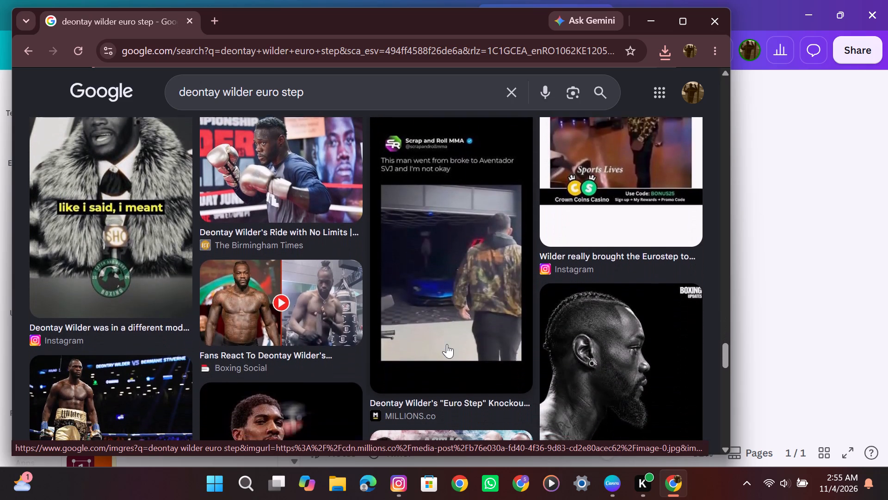
{"action": "scroll", "coordinate": [447, 344], "scroll_direction": "down", "scroll_amount": 6}
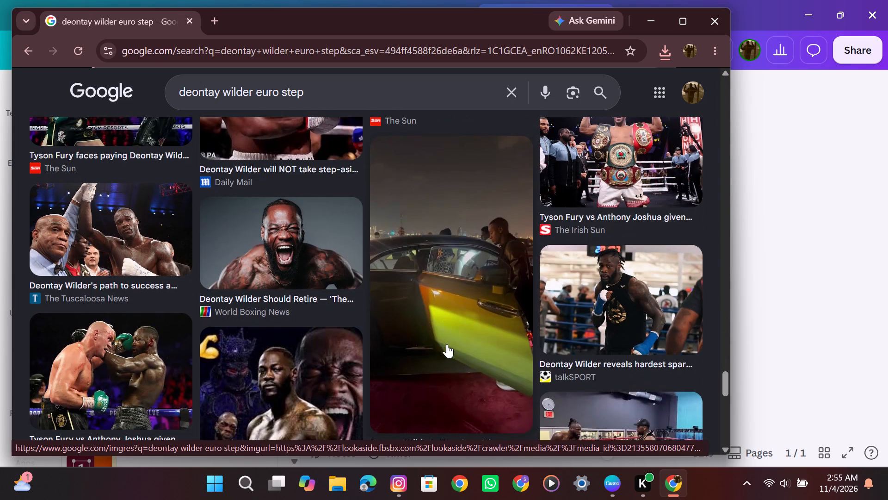
{"action": "scroll", "coordinate": [447, 344], "scroll_direction": "down", "scroll_amount": 6}
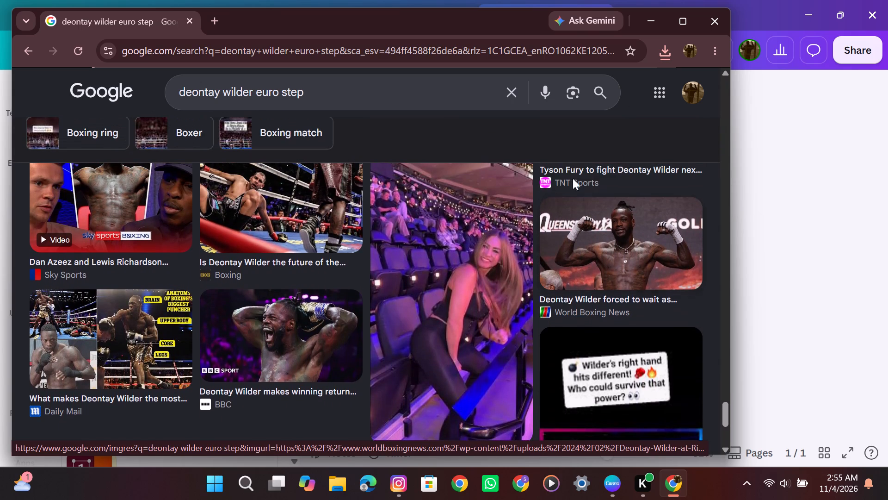
Close the image search browser window and return to the blank A4 design in Canva.
{"action": "left_click", "coordinate": [709, 26]}
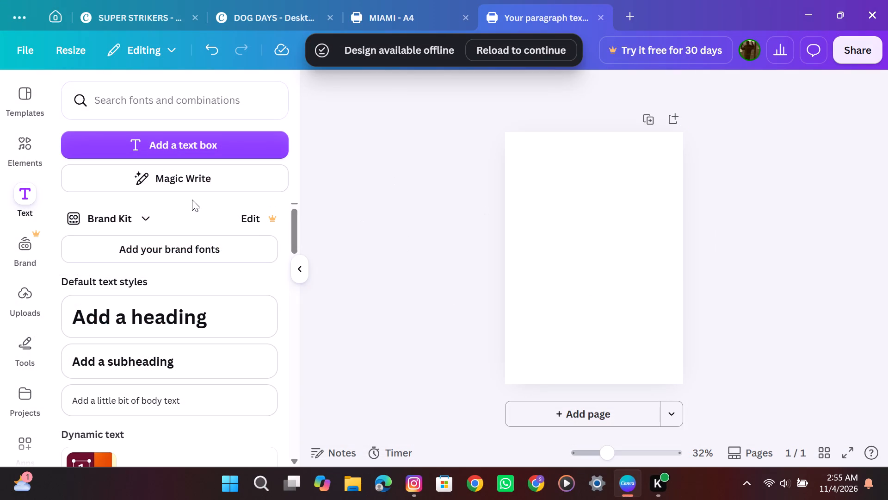
Look through the project content, including designs, folders, the Starred folder and images, for a place to keep the photos.
{"action": "scroll", "coordinate": [11, 291], "scroll_direction": "up", "scroll_amount": 1}
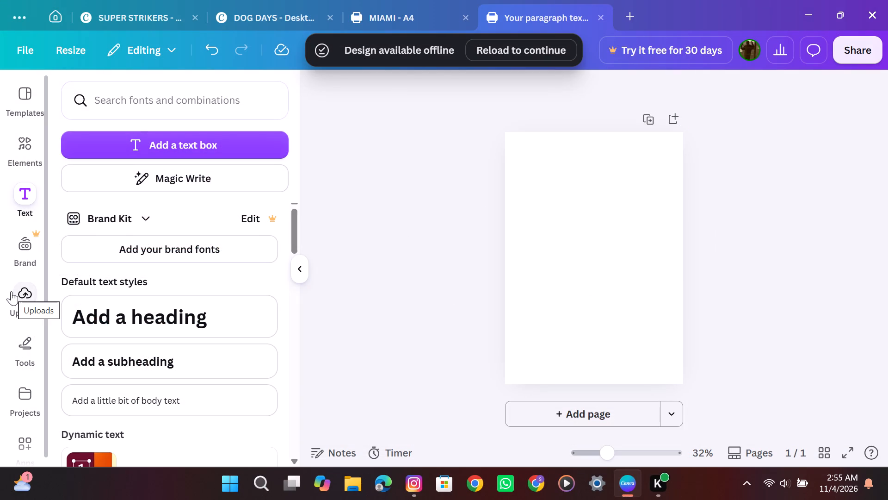
{"action": "scroll", "coordinate": [11, 291], "scroll_direction": "up", "scroll_amount": 1}
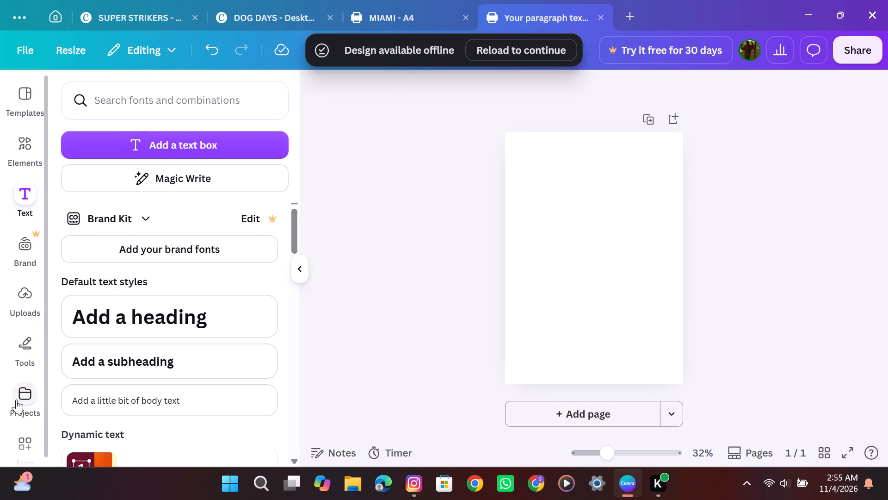
{"action": "left_click", "coordinate": [16, 399]}
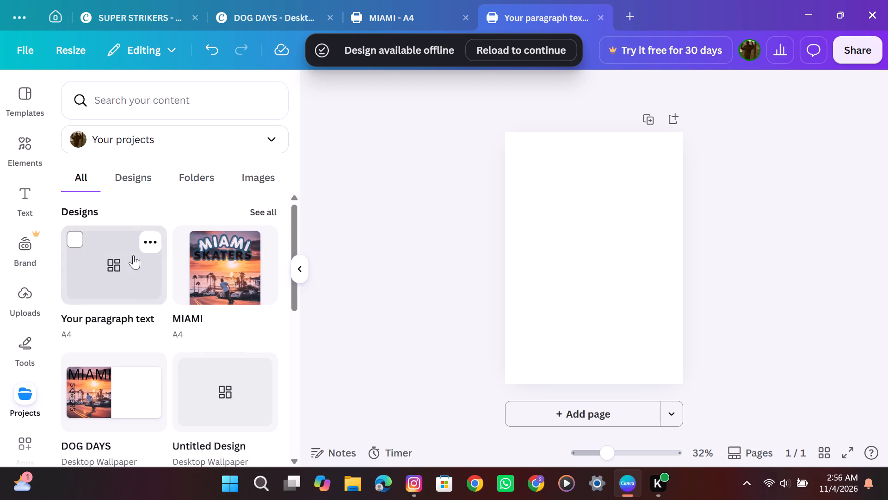
{"action": "left_click", "coordinate": [142, 182]}
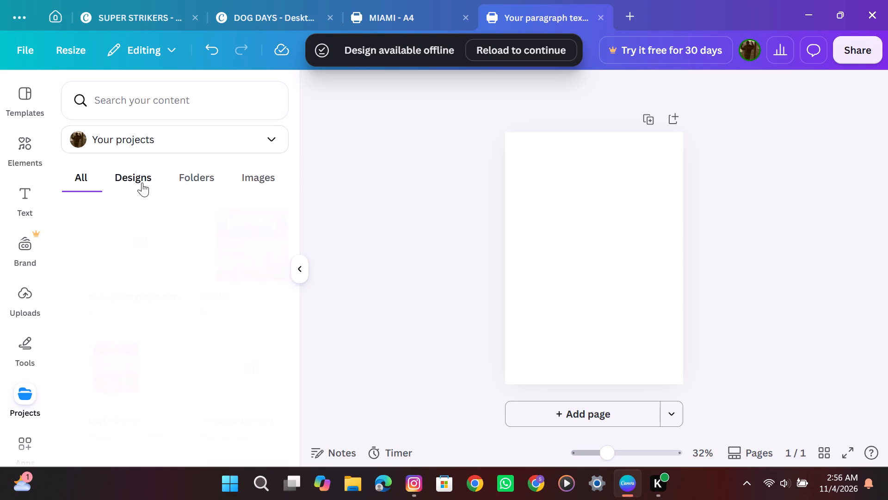
{"action": "left_click", "coordinate": [191, 173]}
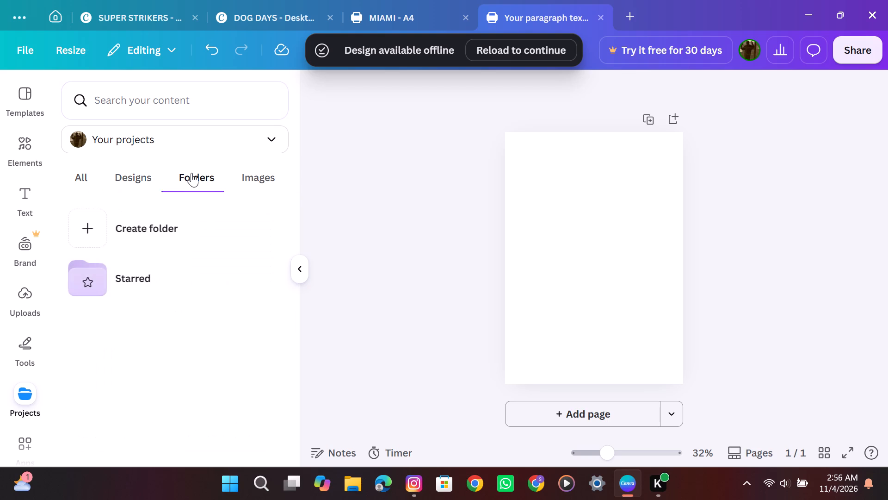
{"action": "left_click", "coordinate": [171, 272]}
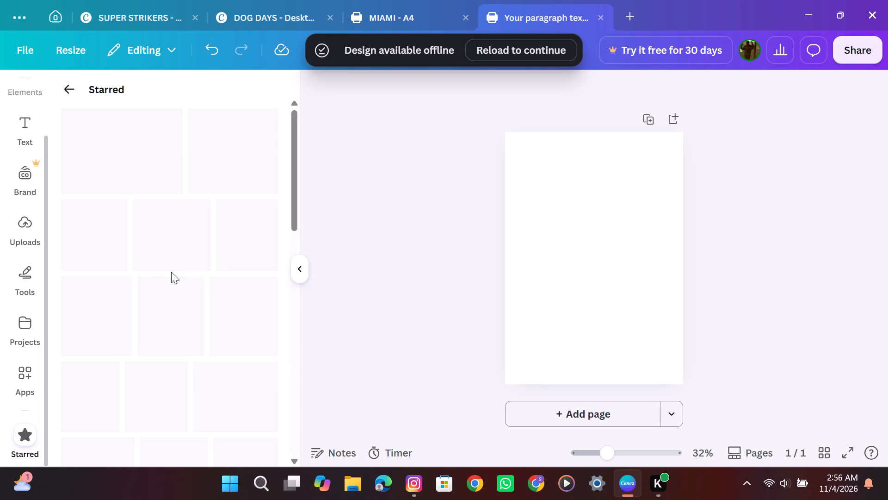
{"action": "left_click", "coordinate": [70, 94]}
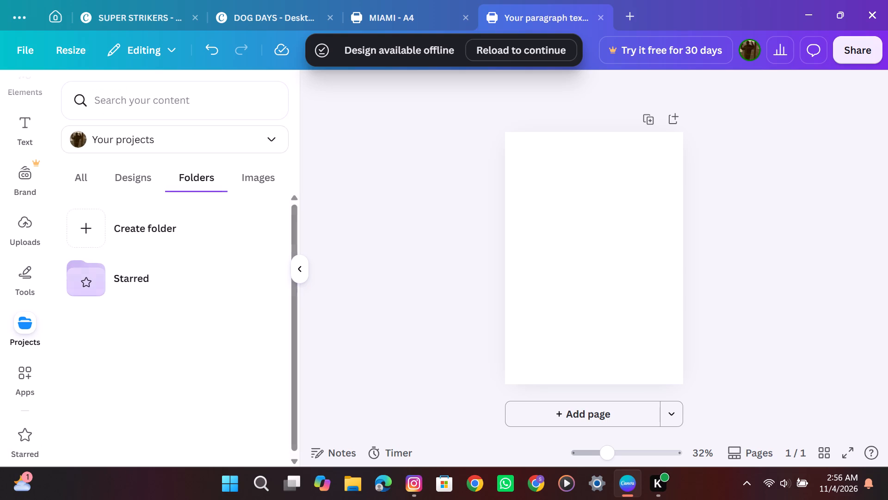
{"action": "left_click", "coordinate": [244, 170]}
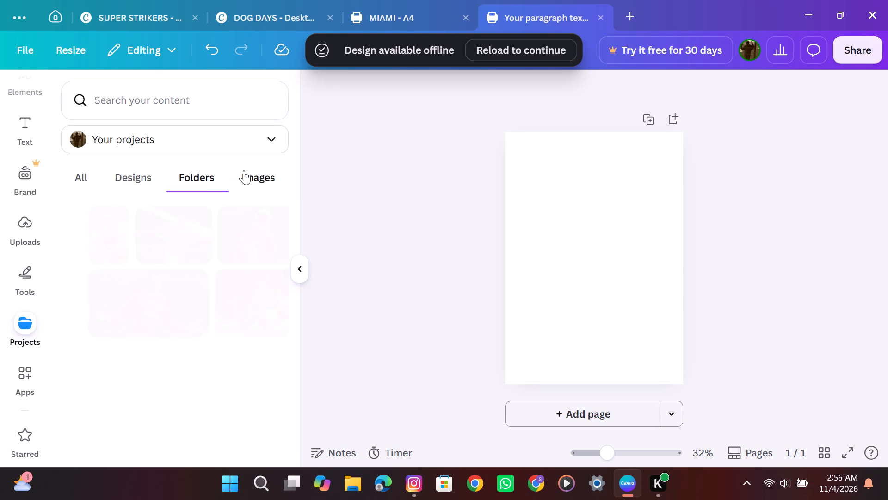
Create a new project folder named EditImages.
{"action": "left_click", "coordinate": [196, 173]}
{"action": "left_click", "coordinate": [123, 223]}
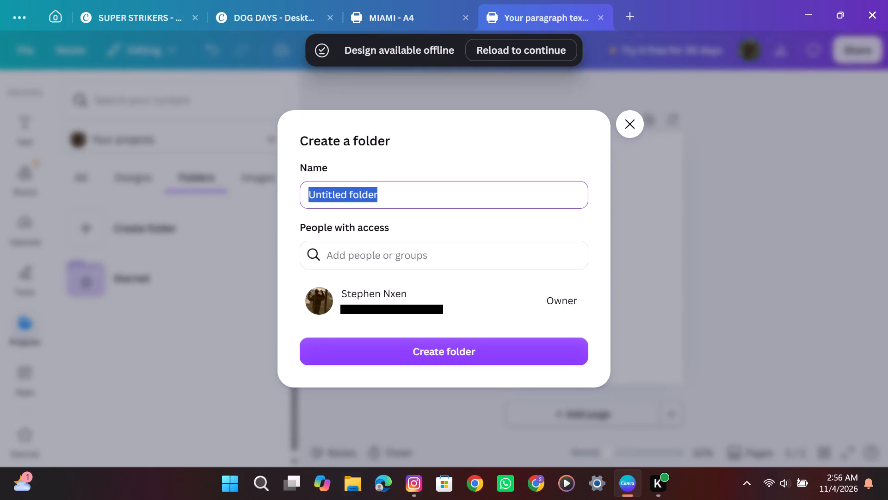
{"action": "key", "text": "BackSpace"}
{"action": "type", "text": "images"}
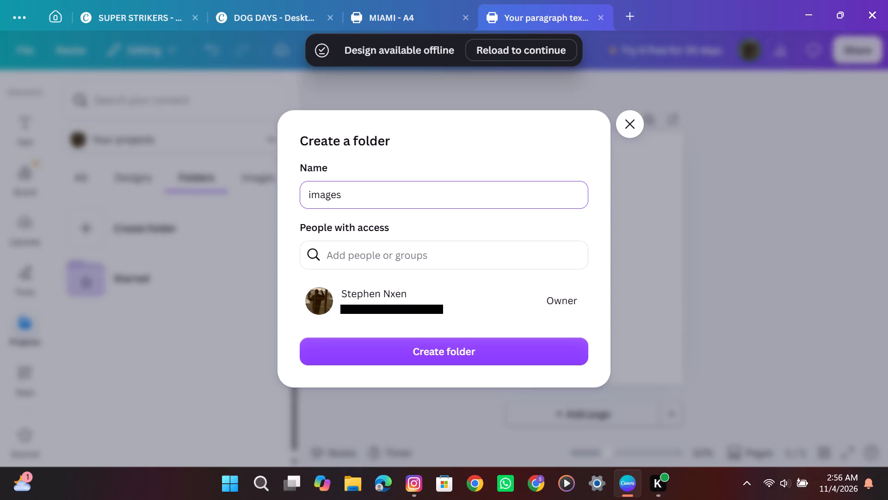
{"action": "key", "text": "BackSpace"}
{"action": "key", "text": "BackSpace"}
{"action": "key", "text": "BackSpace"}
{"action": "key", "text": "BackSpace"}
{"action": "key", "text": "BackSpace"}
{"action": "key", "text": "BackSpace"}
{"action": "key", "text": "BackSpace"}
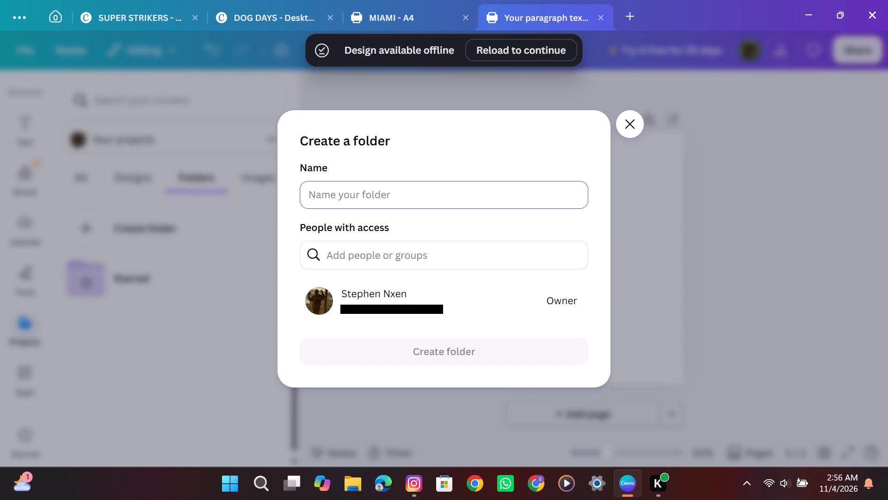
{"action": "type", "text": "Ed"}
{"action": "type", "text": "it"}
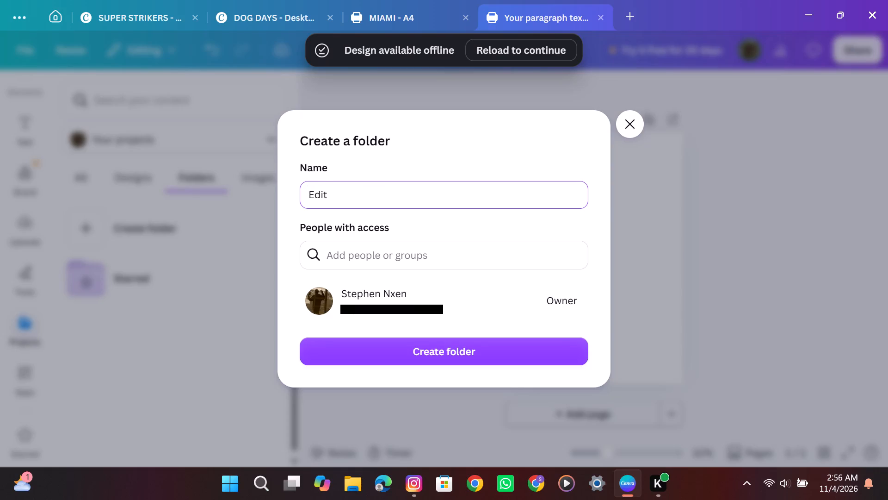
{"action": "key", "text": "shift+i"}
{"action": "key", "text": "m"}
{"action": "type", "text": "ages"}
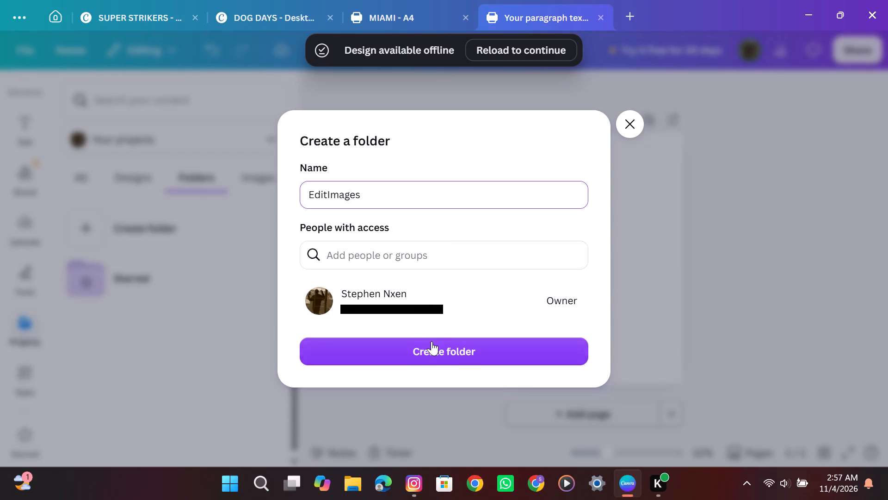
{"action": "left_click", "coordinate": [407, 352]}
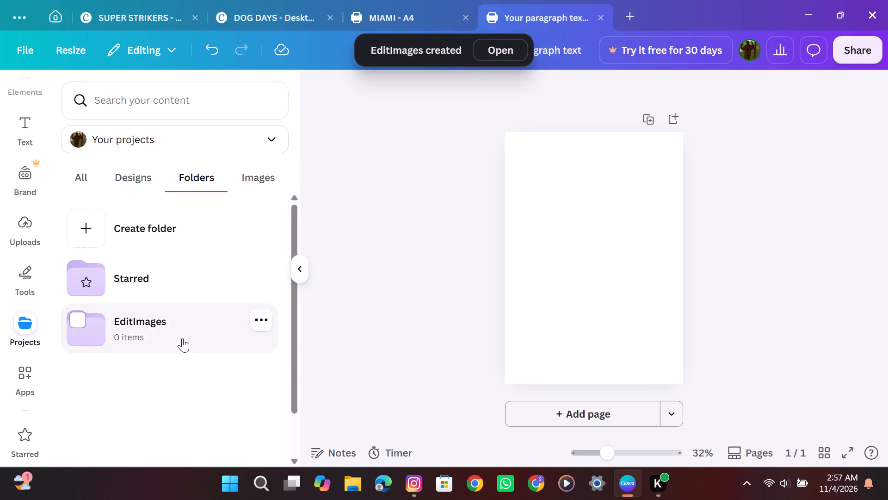
Upload wilder1.jpg, wilder2.jpg and wilder3.jpg from Downloads into the EditImages folder.
{"action": "left_click", "coordinate": [173, 333]}
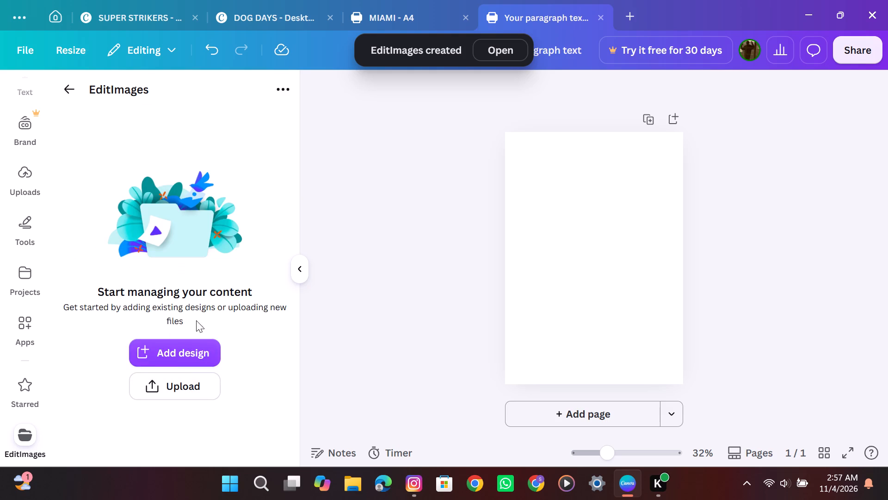
{"action": "left_click", "coordinate": [163, 380]}
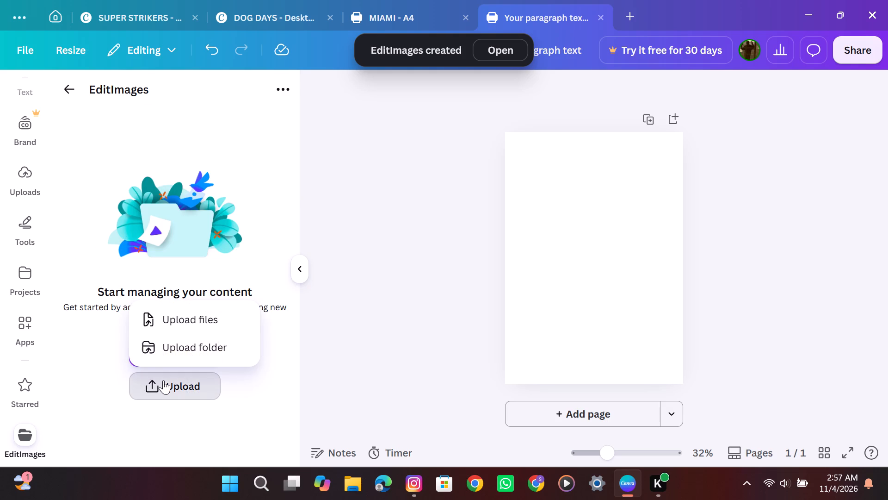
{"action": "left_click", "coordinate": [176, 319]}
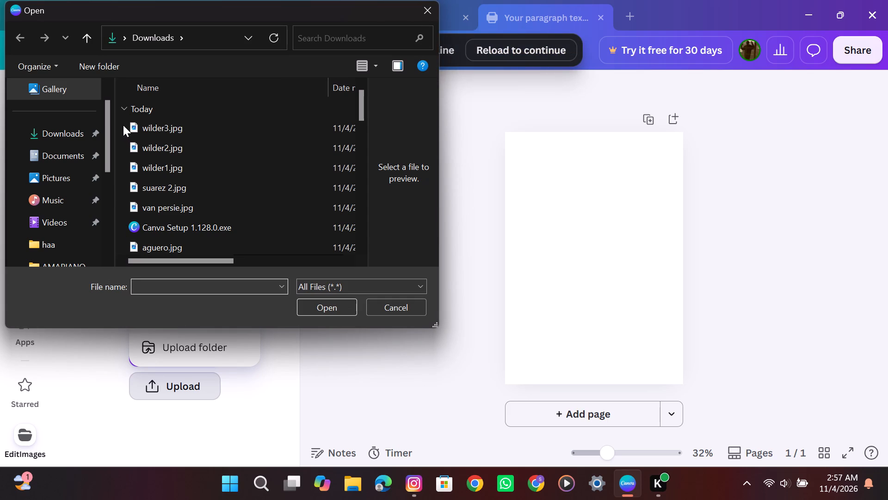
{"action": "left_click_drag", "start_coordinate": [123, 125], "coordinate": [181, 169]}
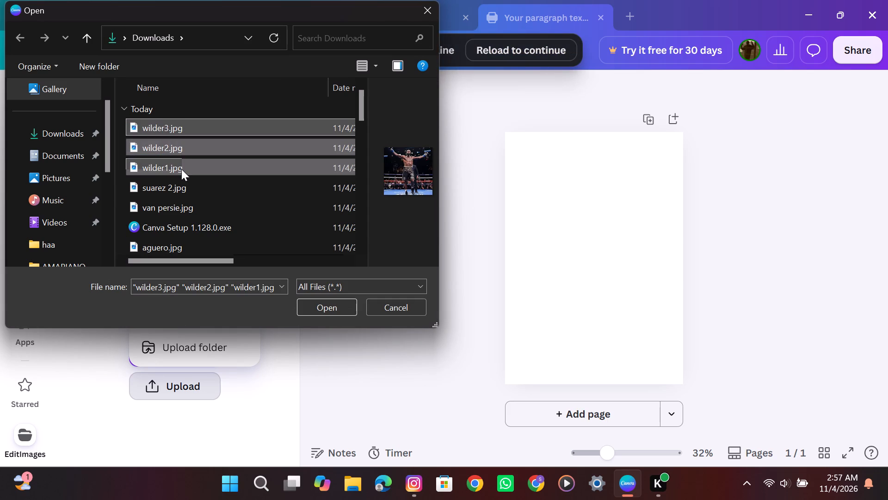
{"action": "left_click", "coordinate": [329, 306]}
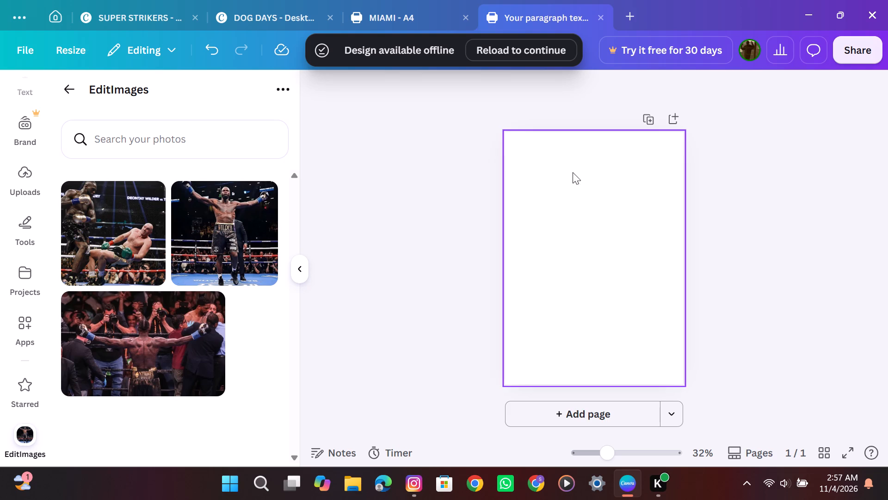
Add a text box reading WILDER to the blank A4 page.
{"action": "left_click", "coordinate": [585, 170]}
{"action": "double_click", "coordinate": [585, 170]}
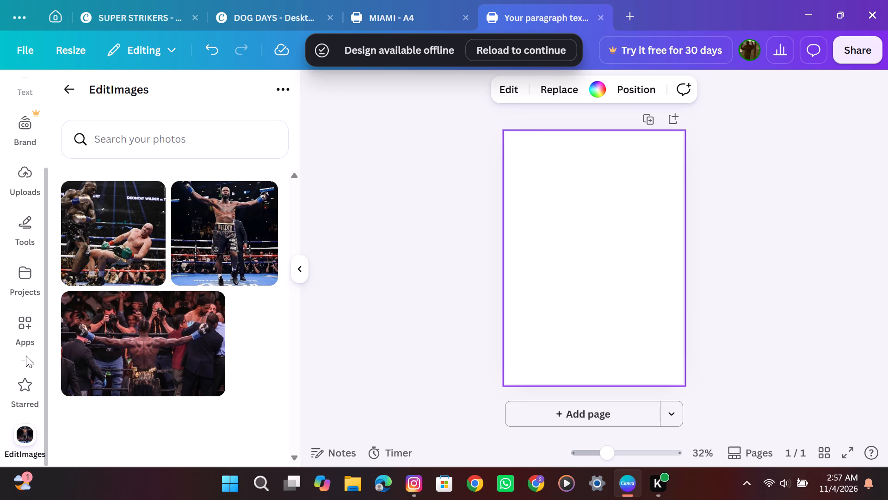
{"action": "scroll", "coordinate": [27, 221], "scroll_direction": "up", "scroll_amount": 2}
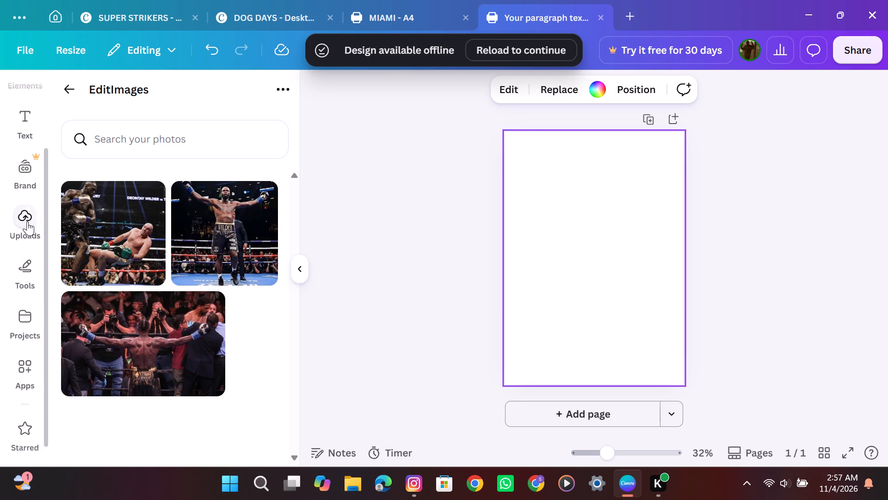
{"action": "scroll", "coordinate": [27, 221], "scroll_direction": "up", "scroll_amount": 3}
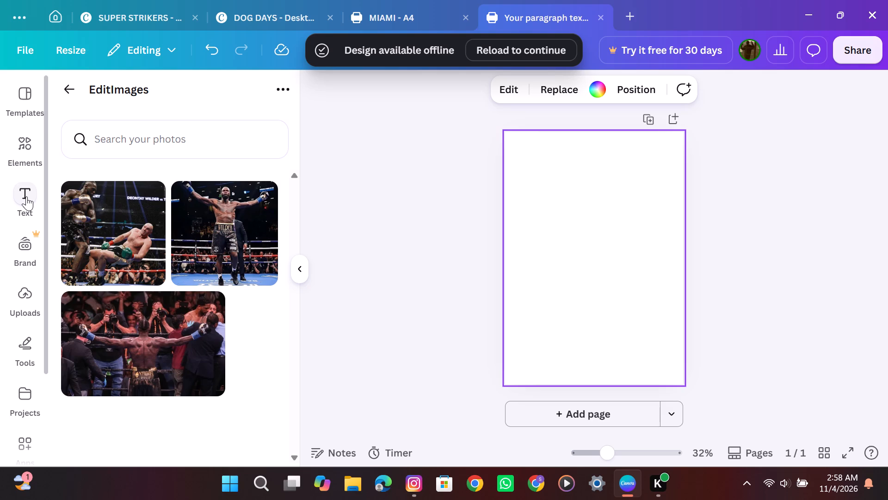
{"action": "left_click", "coordinate": [26, 196]}
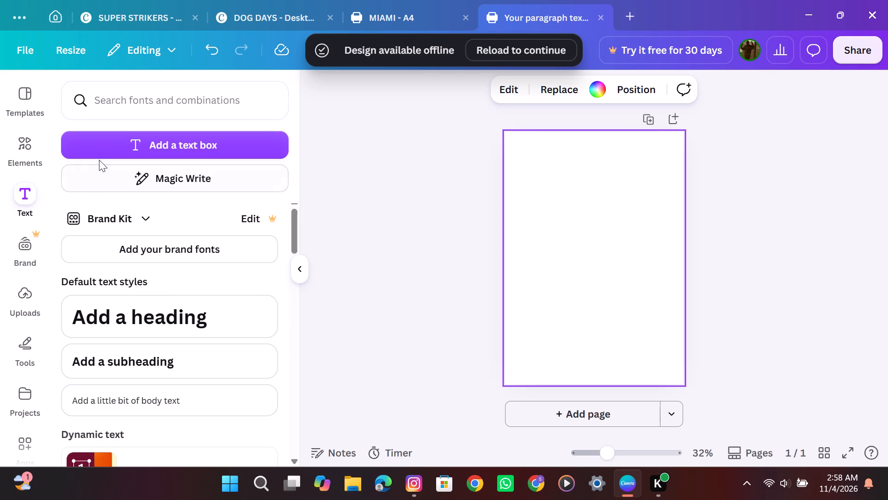
{"action": "left_click", "coordinate": [129, 150]}
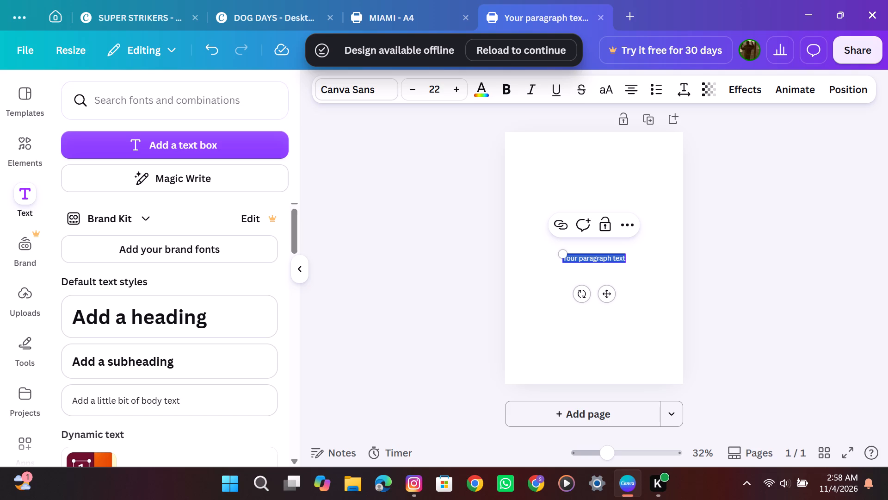
{"action": "key", "text": "BackSpace"}
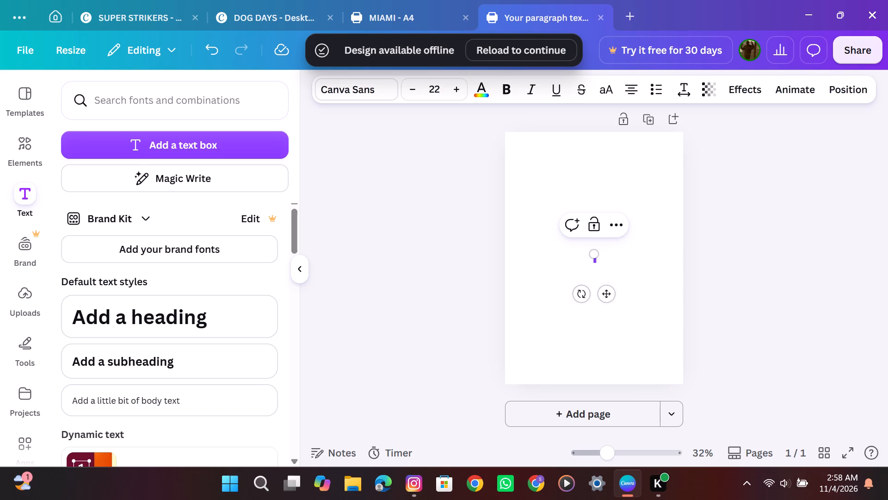
{"action": "key", "text": "w"}
{"action": "type", "text": "ILDER"}
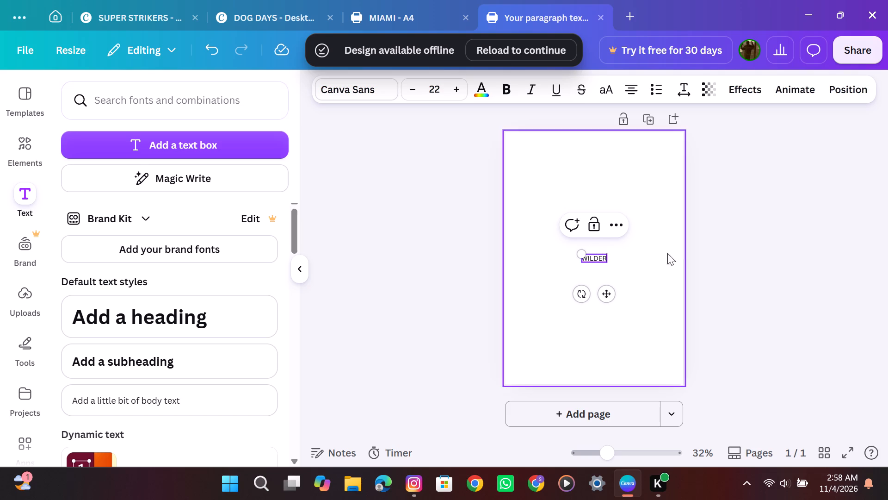
Move the WILDER text near the top of the page, enlarge it to font size 36.2 and widen its box across most of the page.
{"action": "left_click_drag", "start_coordinate": [608, 296], "coordinate": [583, 211]}
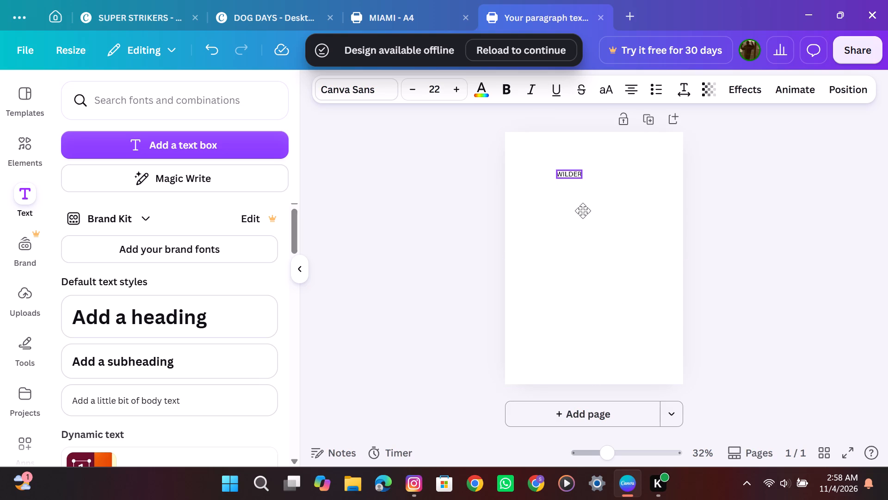
{"action": "left_click_drag", "start_coordinate": [583, 211], "coordinate": [588, 207]}
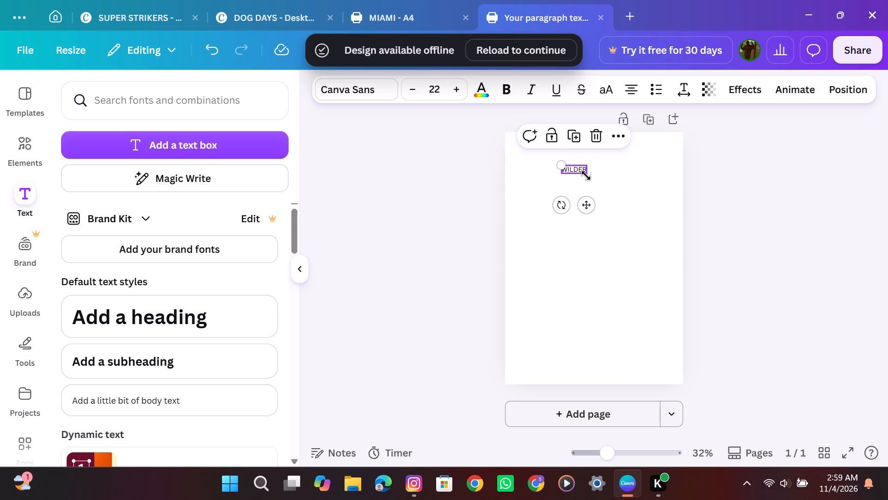
{"action": "left_click_drag", "start_coordinate": [587, 172], "coordinate": [600, 171]}
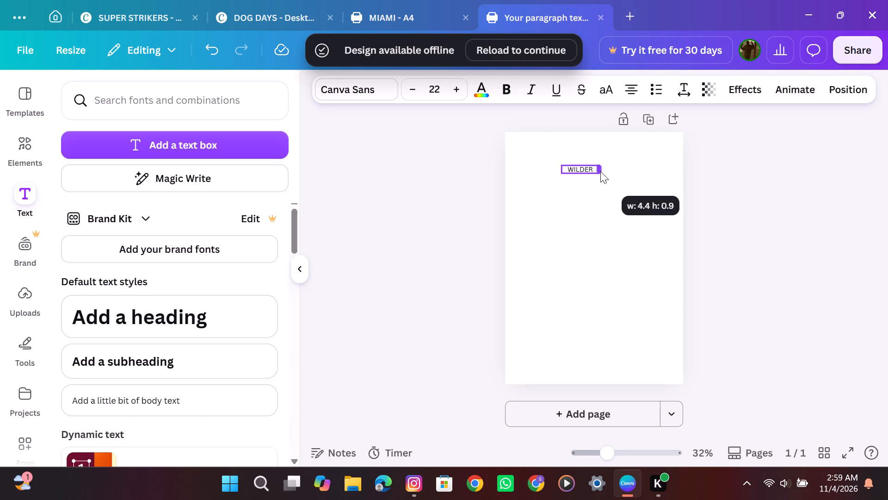
{"action": "left_click_drag", "start_coordinate": [600, 171], "coordinate": [618, 170]}
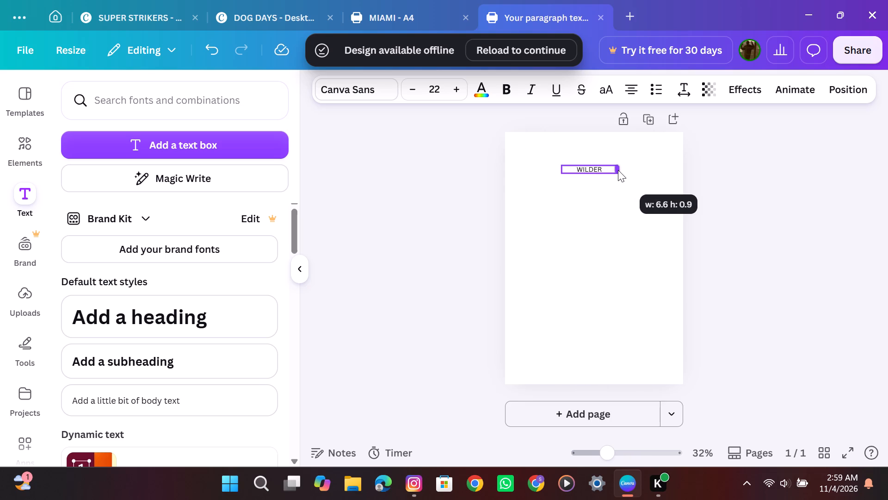
{"action": "left_click_drag", "start_coordinate": [618, 170], "coordinate": [630, 168]}
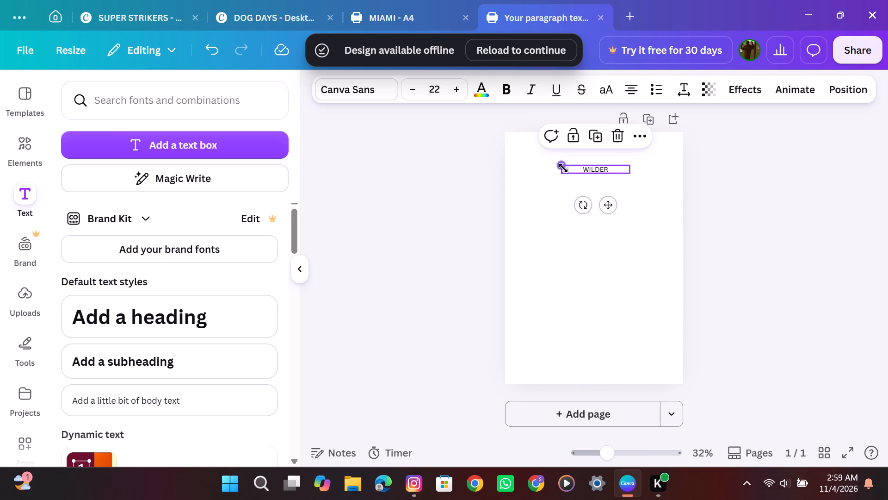
{"action": "left_click_drag", "start_coordinate": [563, 168], "coordinate": [519, 162]}
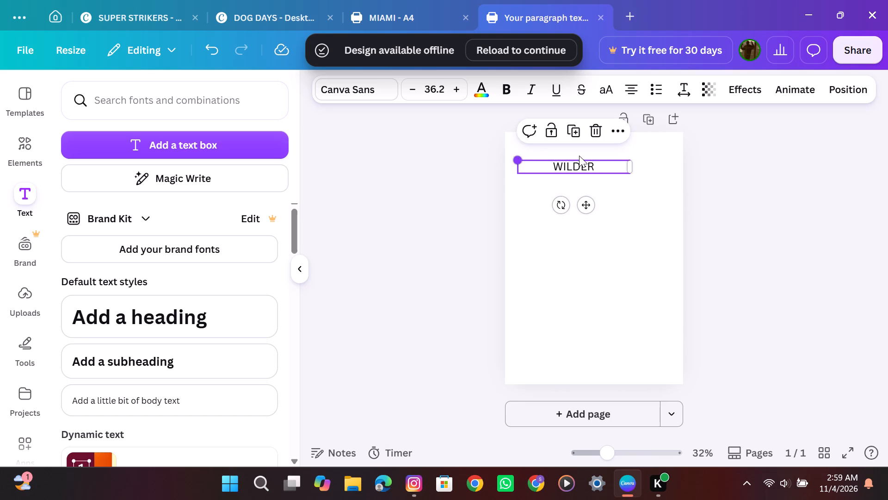
{"action": "left_click_drag", "start_coordinate": [631, 172], "coordinate": [654, 167]}
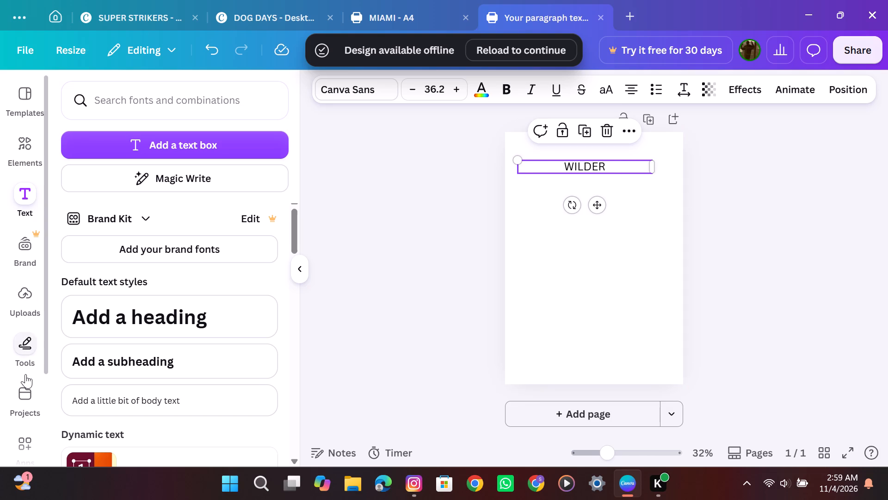
Place wilder3.jpg from the EditImages folder on the page and stretch it to cover nearly the whole A4 page.
{"action": "scroll", "coordinate": [25, 374], "scroll_direction": "down", "scroll_amount": 3}
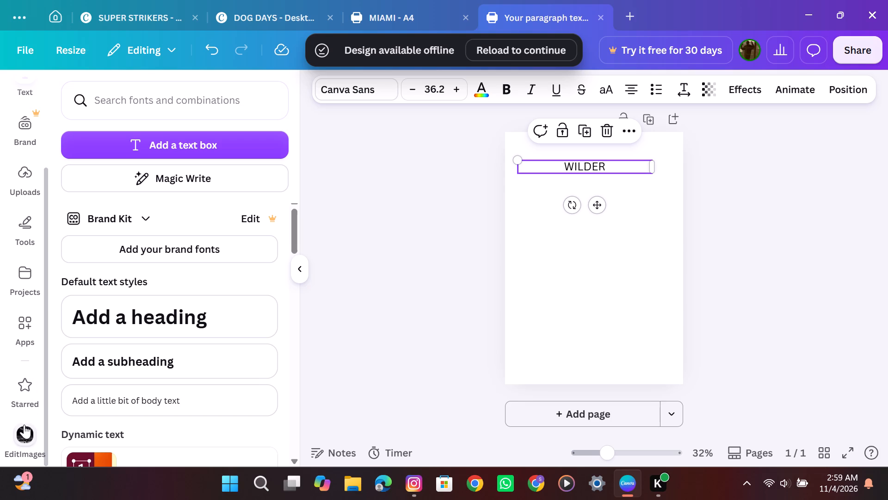
{"action": "left_click", "coordinate": [24, 425]}
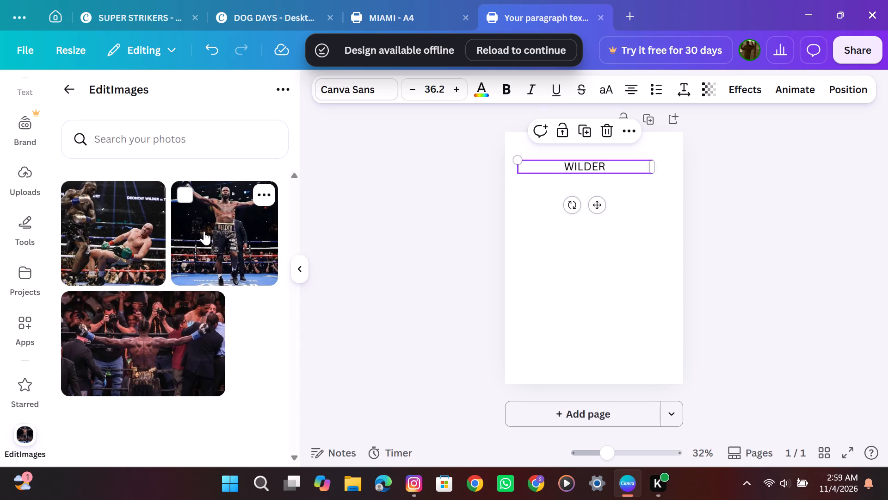
{"action": "left_click", "coordinate": [204, 231]}
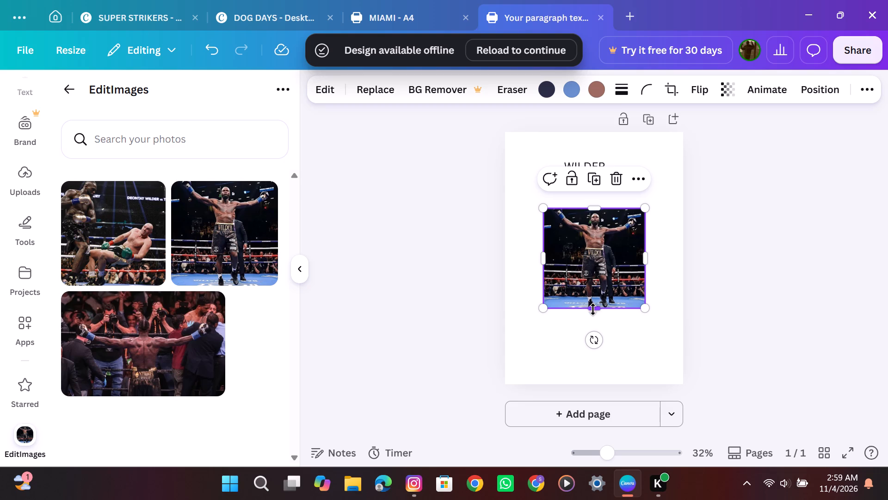
{"action": "left_click_drag", "start_coordinate": [593, 309], "coordinate": [594, 388]}
{"action": "left_click_drag", "start_coordinate": [546, 297], "coordinate": [517, 301]}
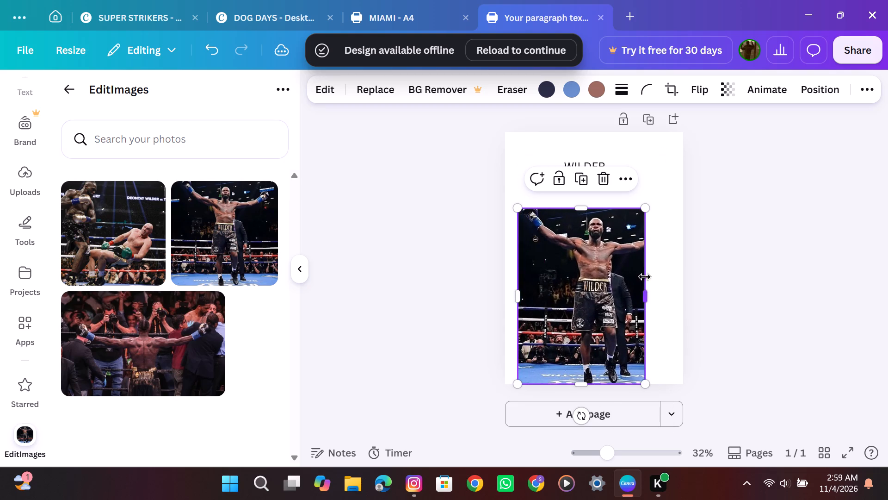
{"action": "left_click_drag", "start_coordinate": [642, 298], "coordinate": [680, 297]}
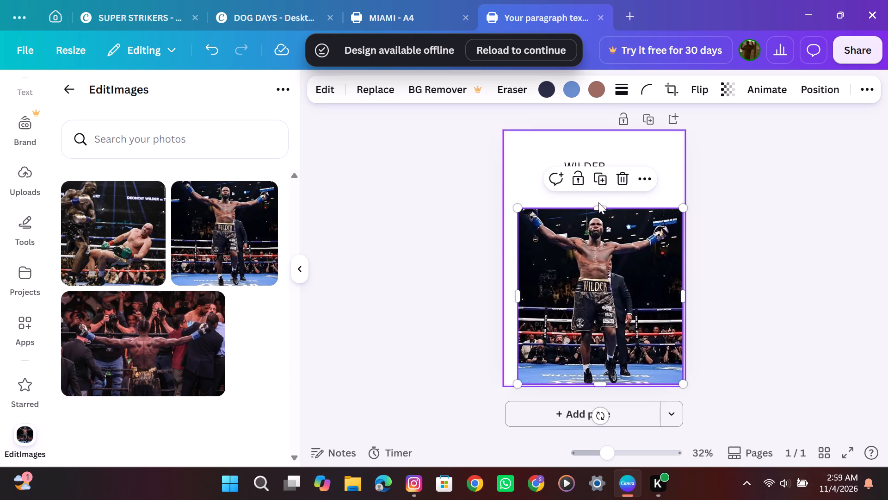
{"action": "left_click_drag", "start_coordinate": [598, 208], "coordinate": [578, 150]}
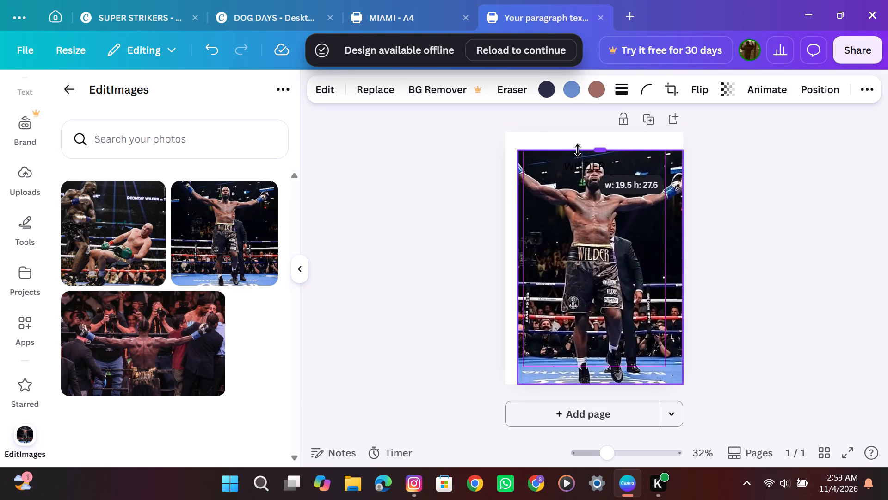
{"action": "left_click_drag", "start_coordinate": [578, 150], "coordinate": [572, 134]}
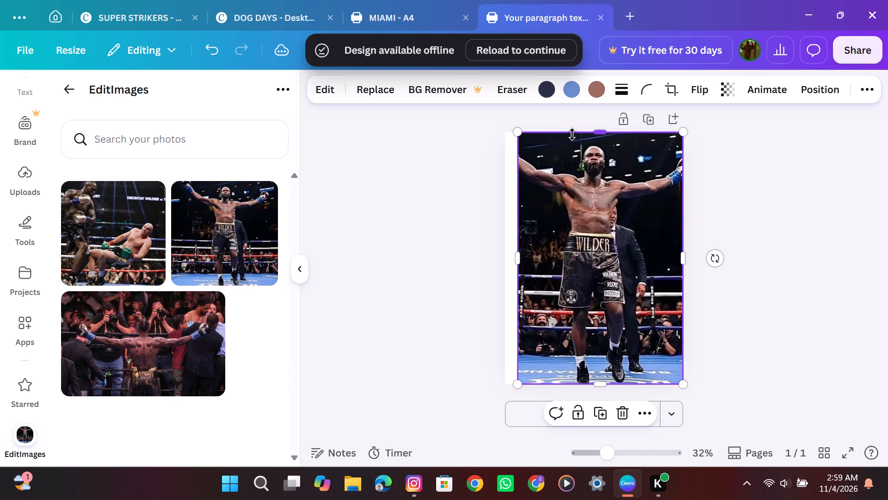
{"action": "left_click_drag", "start_coordinate": [519, 253], "coordinate": [511, 258]}
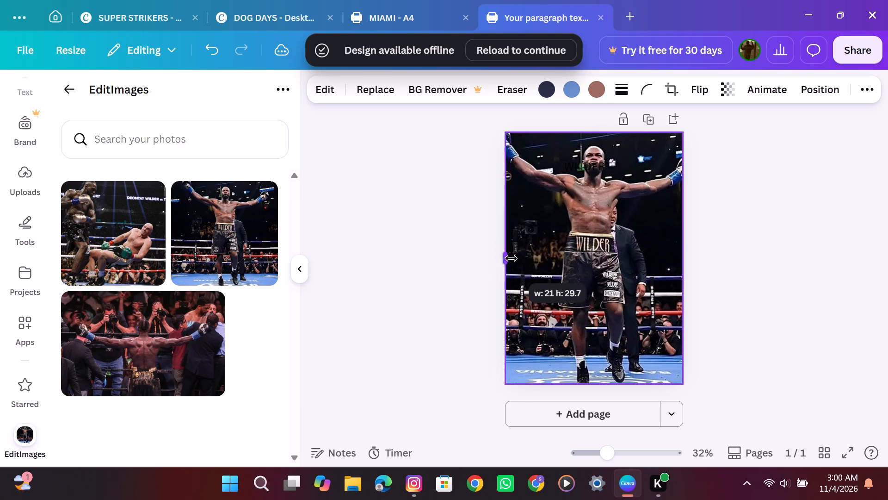
{"action": "left_click_drag", "start_coordinate": [511, 258], "coordinate": [514, 258]}
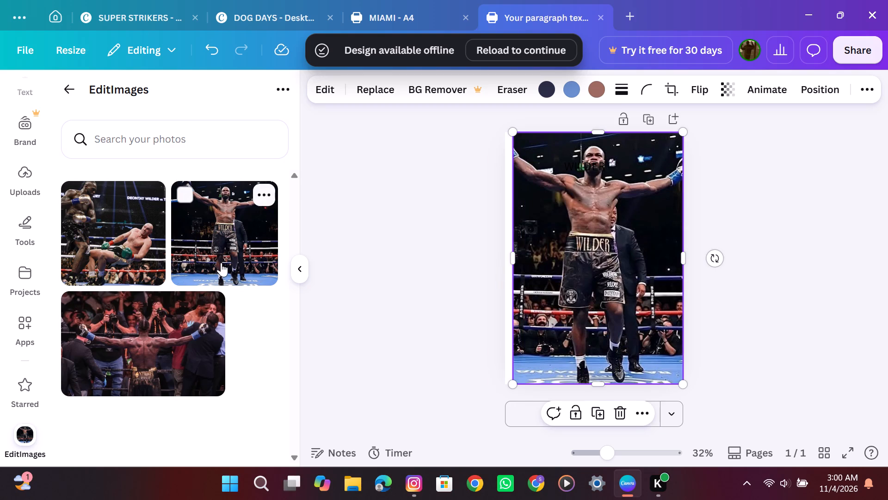
Examine the file details of wilder3.jpg in the EditImages folder, including its pixel dimensions.
{"action": "left_click", "coordinate": [258, 197]}
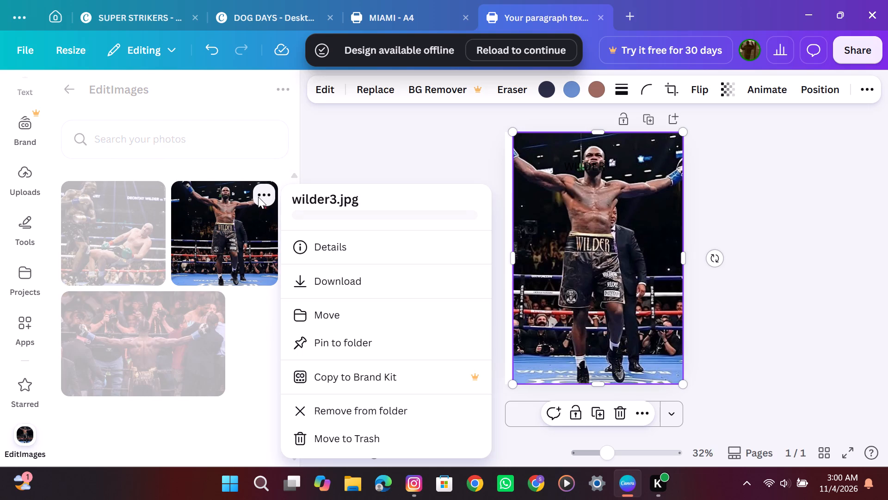
{"action": "left_click", "coordinate": [313, 242]}
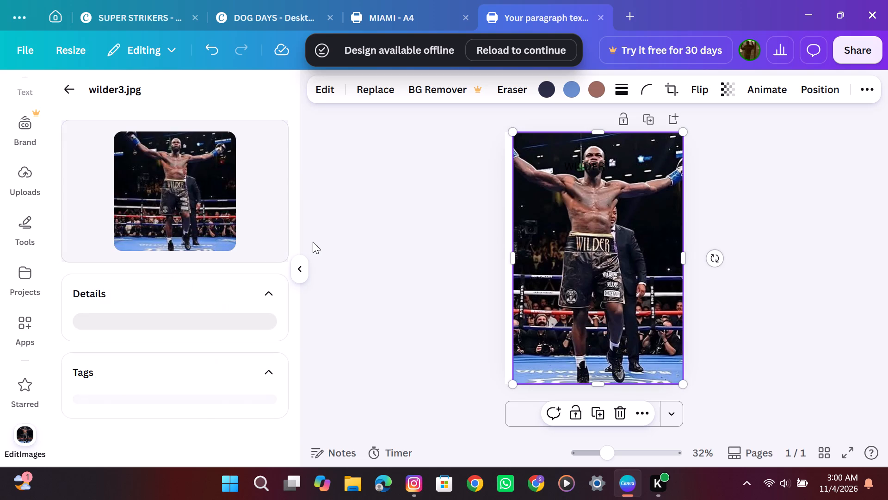
{"action": "scroll", "coordinate": [227, 359], "scroll_direction": "down", "scroll_amount": 1}
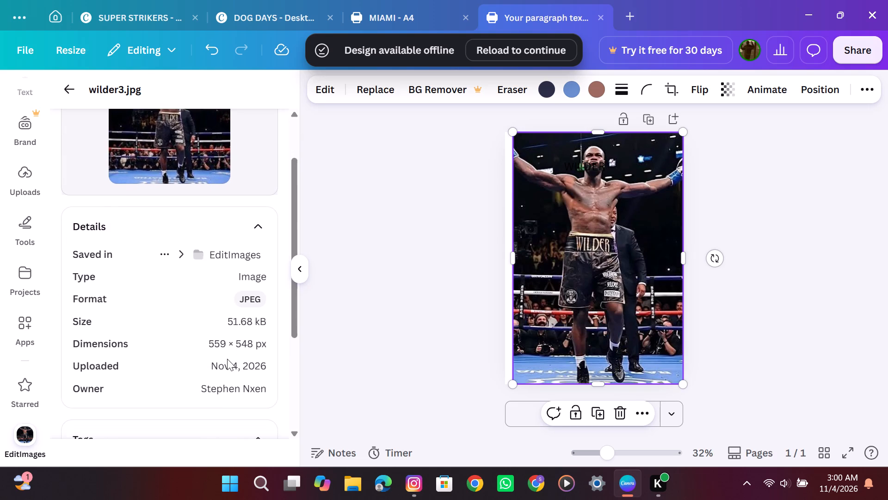
{"action": "scroll", "coordinate": [227, 359], "scroll_direction": "down", "scroll_amount": 2}
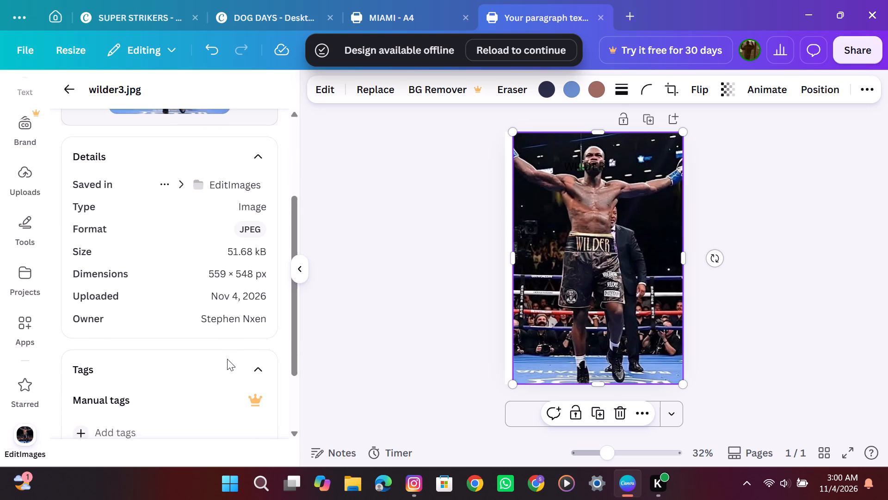
{"action": "scroll", "coordinate": [227, 359], "scroll_direction": "down", "scroll_amount": 1}
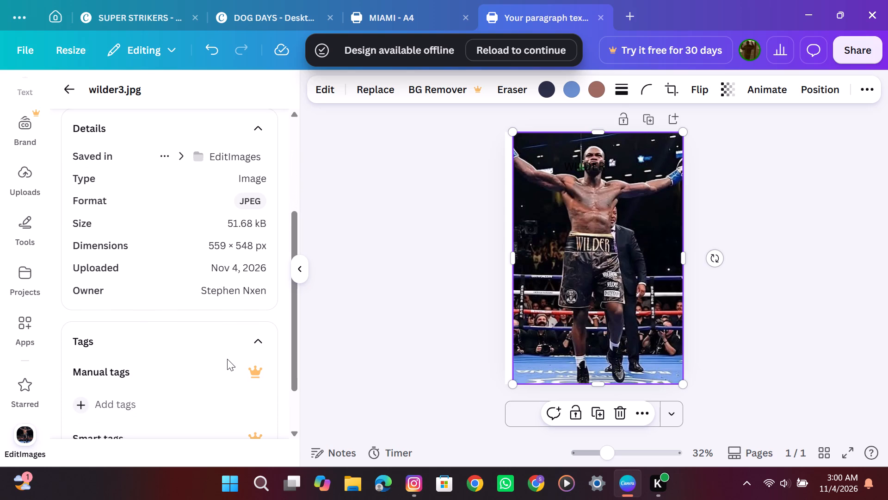
{"action": "scroll", "coordinate": [227, 359], "scroll_direction": "up", "scroll_amount": 2}
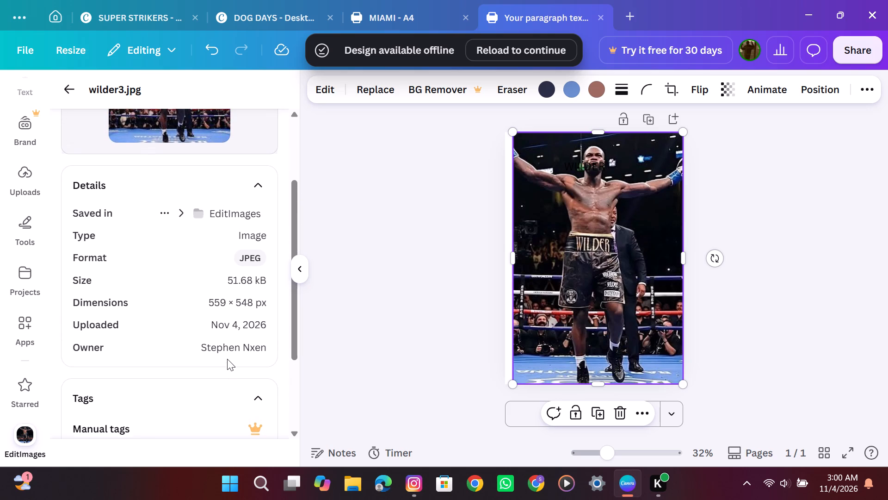
{"action": "scroll", "coordinate": [227, 359], "scroll_direction": "up", "scroll_amount": 5}
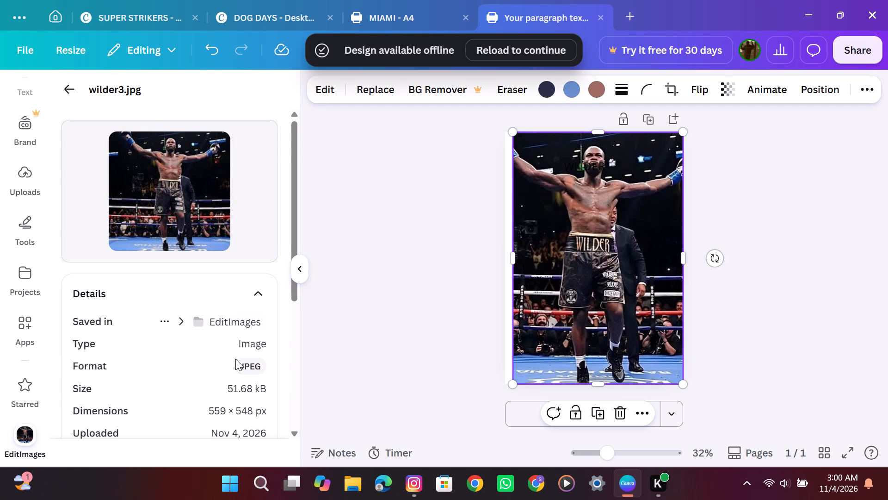
Close the A4 design containing the WILDER text and photo.
{"action": "left_click", "coordinate": [600, 18]}
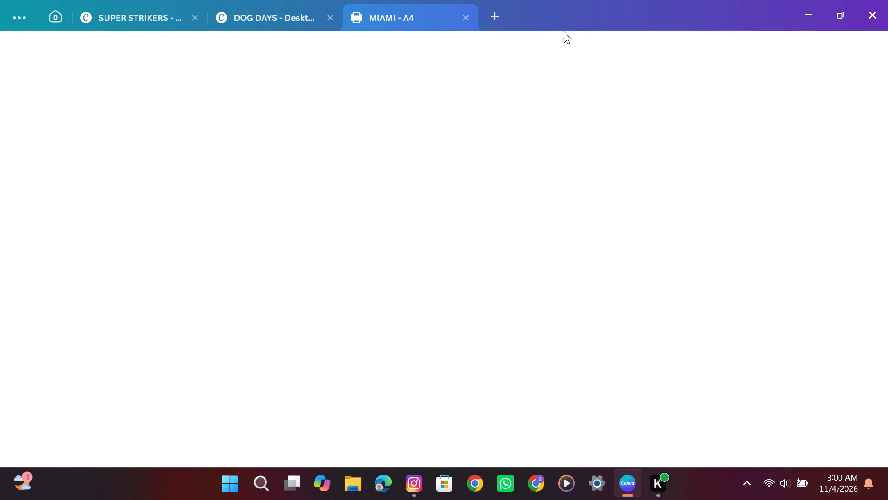
Create a new custom-size design 560 px wide and 550 px high.
{"action": "left_click", "coordinate": [493, 22]}
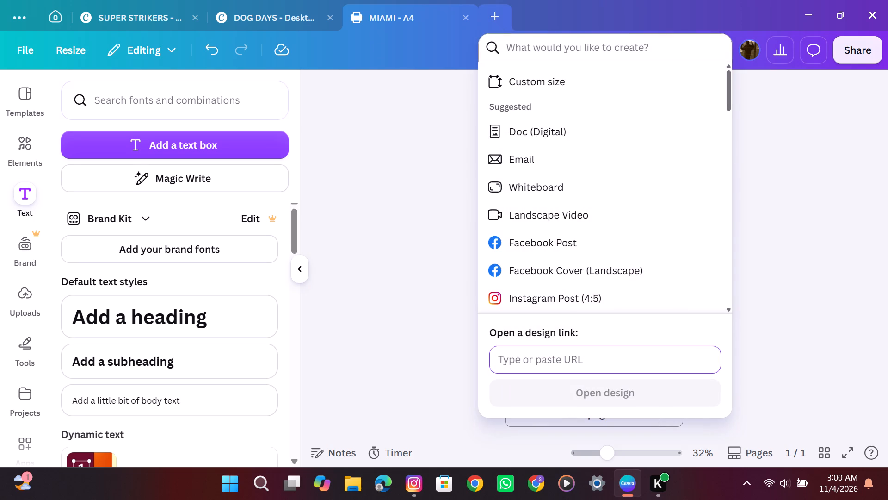
{"action": "left_click", "coordinate": [532, 89]}
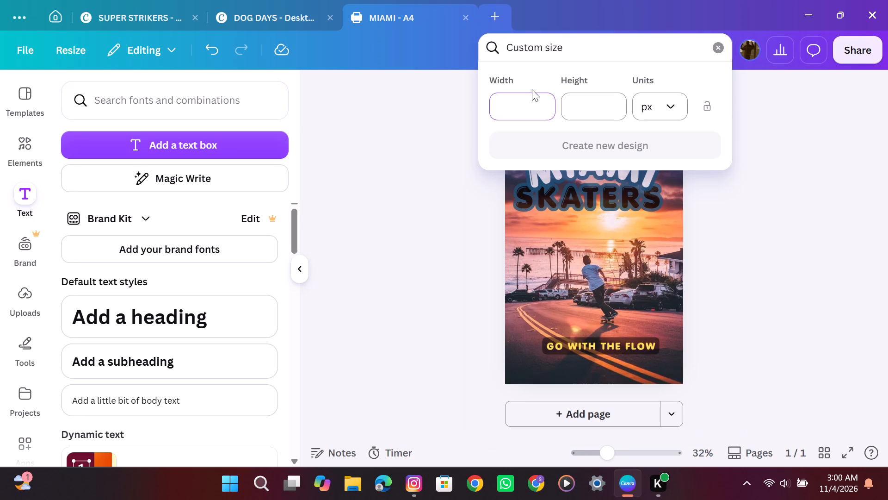
{"action": "type", "text": "56"}
{"action": "key", "text": "0"}
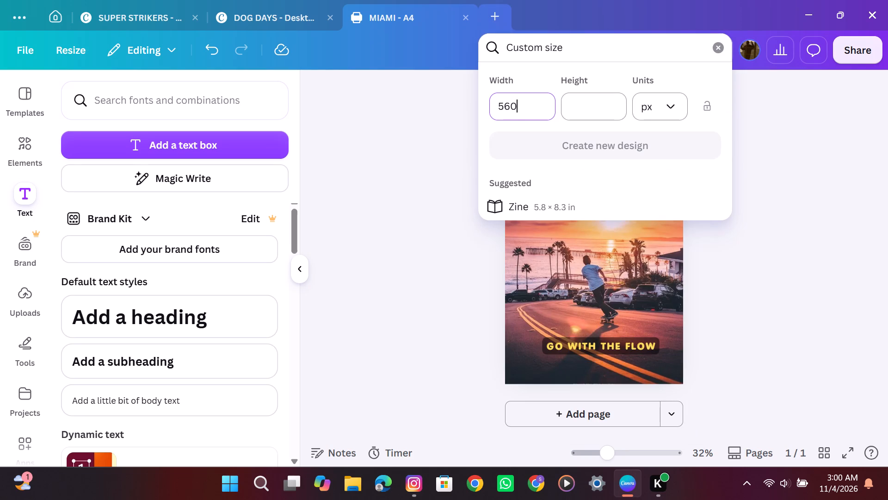
{"action": "left_click", "coordinate": [599, 101]}
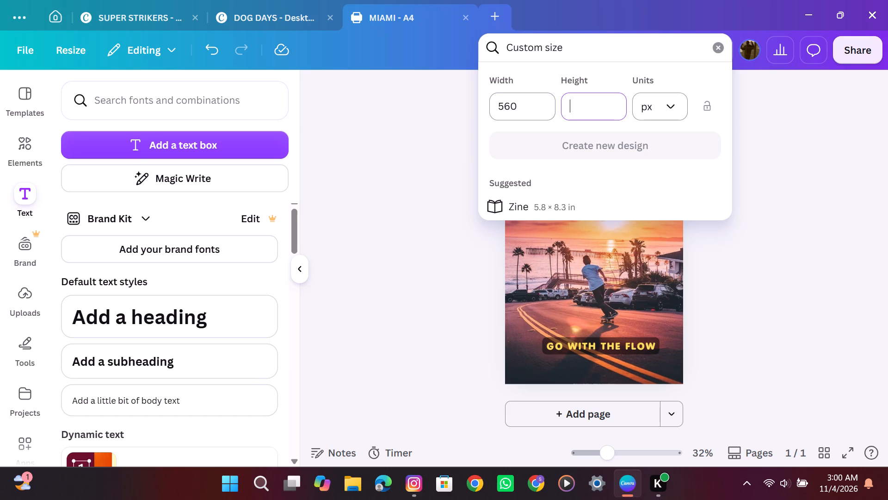
{"action": "type", "text": "550"}
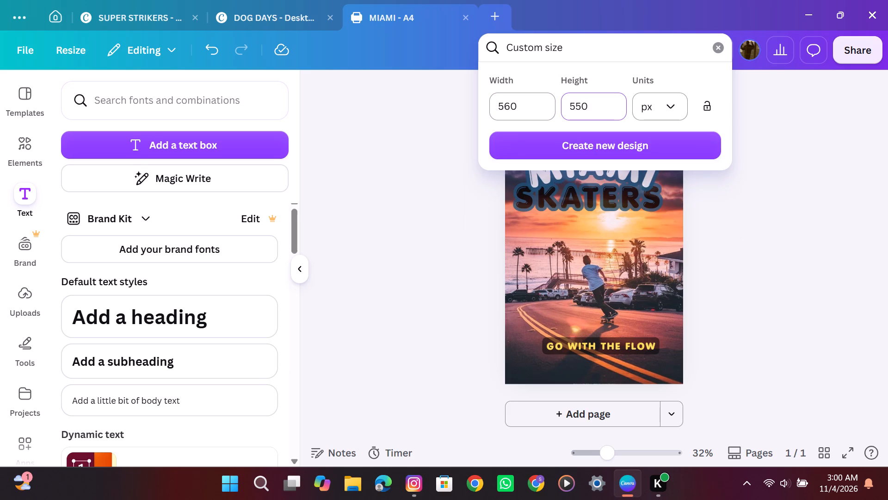
{"action": "left_click", "coordinate": [611, 141]}
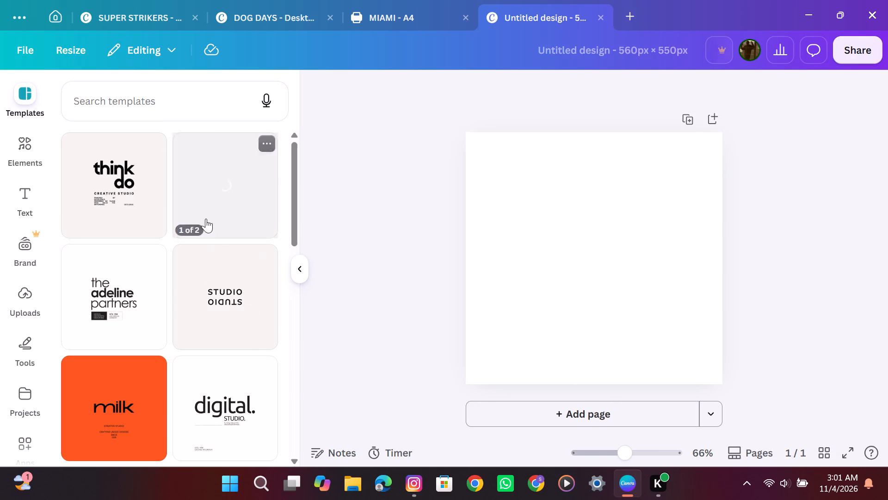
Place wilder3.jpg from the EditImages folder on the page and stretch its edges to cover the whole page.
{"action": "scroll", "coordinate": [16, 383], "scroll_direction": "down", "scroll_amount": 3}
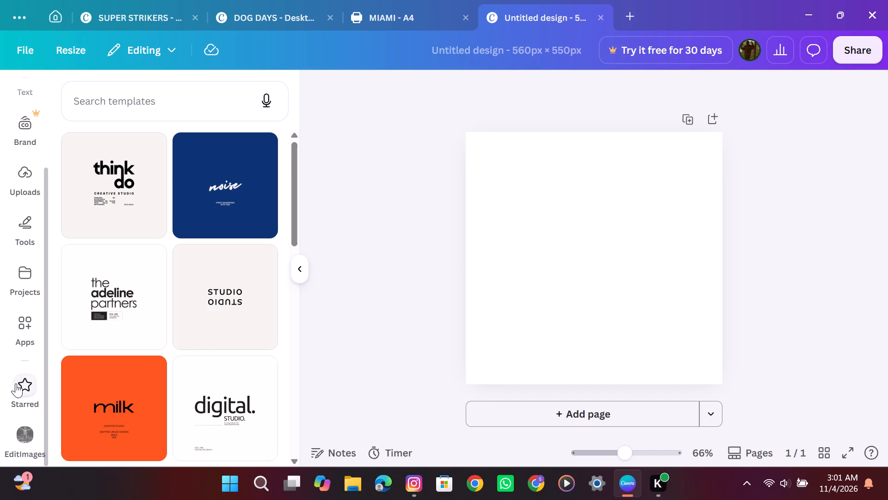
{"action": "left_click", "coordinate": [24, 443]}
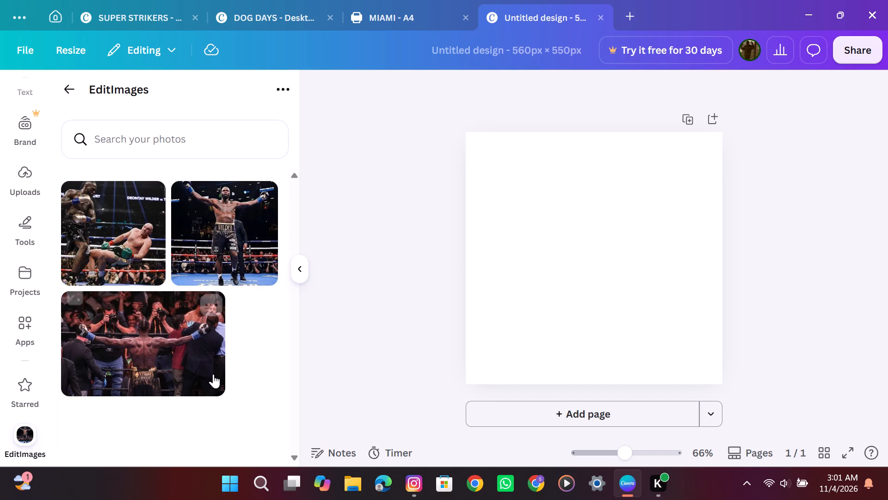
{"action": "left_click_drag", "start_coordinate": [214, 244], "coordinate": [498, 252]}
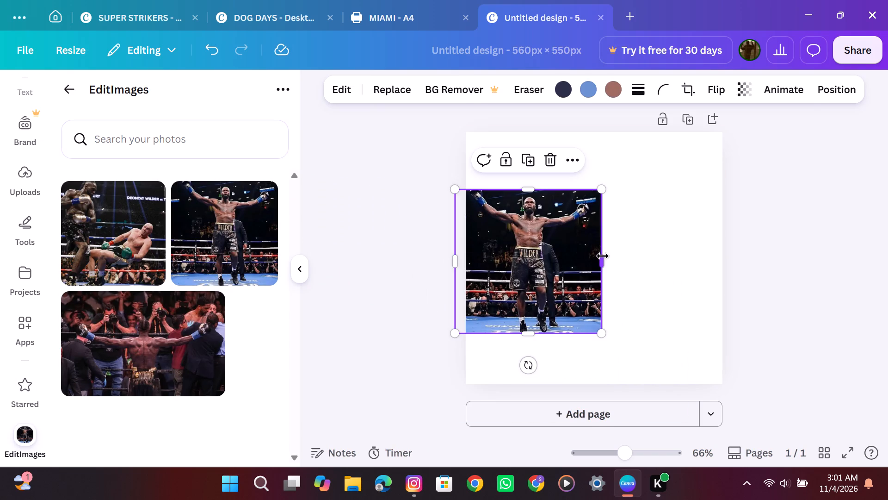
{"action": "left_click_drag", "start_coordinate": [603, 257], "coordinate": [724, 278]}
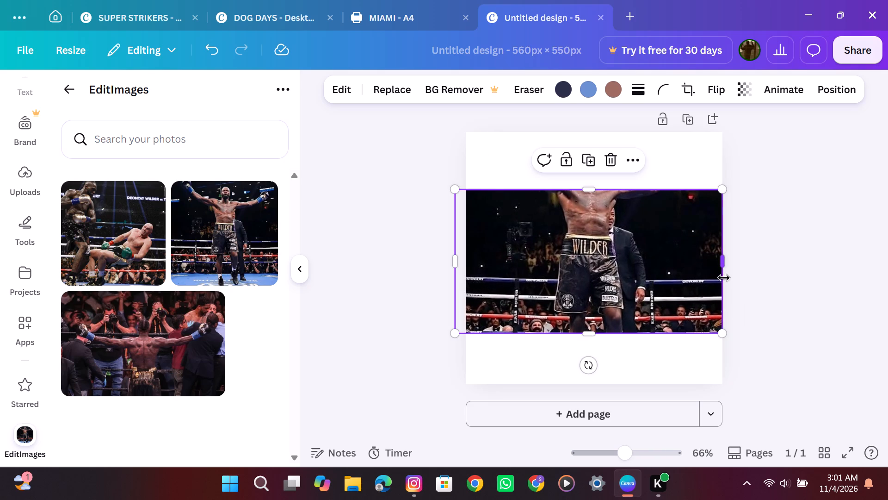
{"action": "left_click_drag", "start_coordinate": [589, 331], "coordinate": [591, 378]}
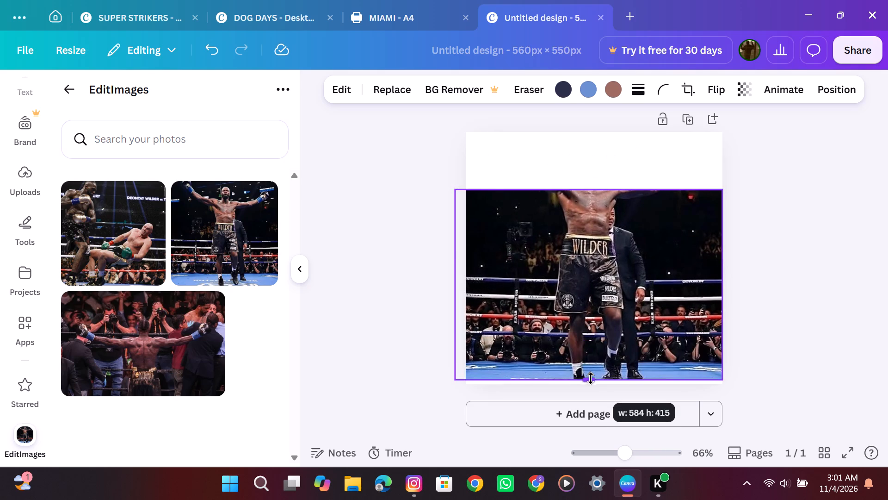
{"action": "left_click_drag", "start_coordinate": [591, 378], "coordinate": [591, 382]}
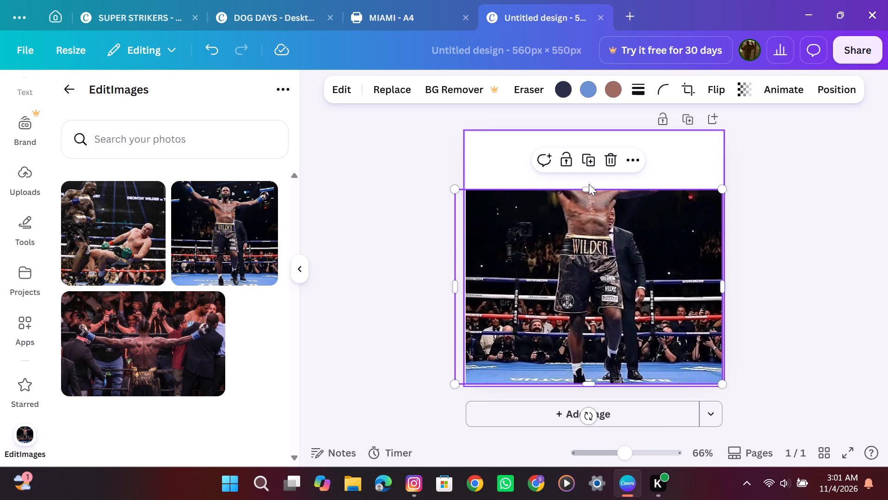
{"action": "left_click_drag", "start_coordinate": [586, 190], "coordinate": [576, 131]}
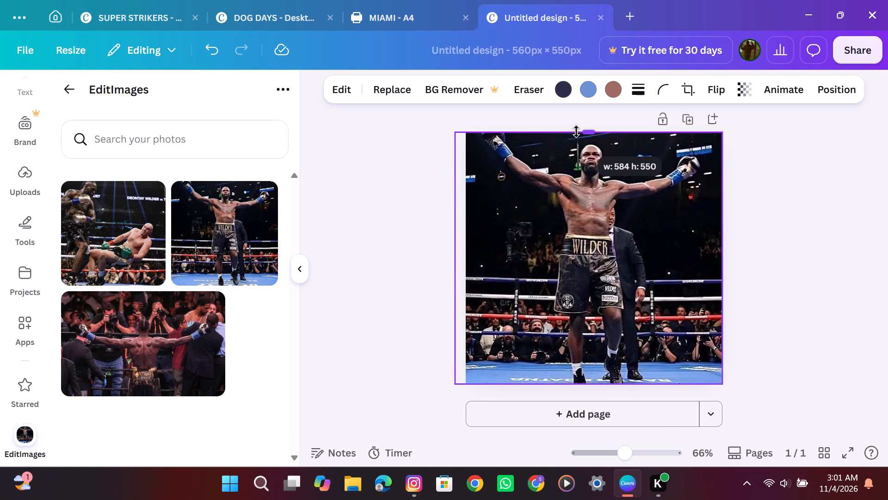
{"action": "left_click_drag", "start_coordinate": [576, 131], "coordinate": [576, 128]}
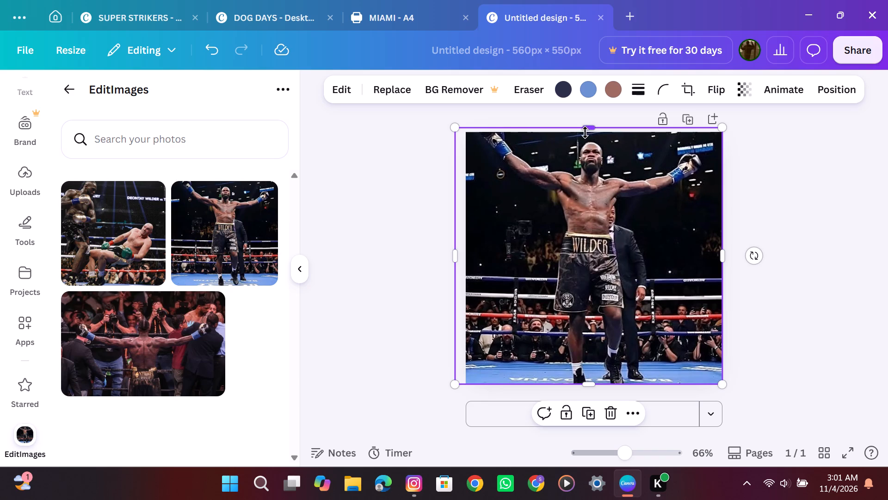
{"action": "left_click_drag", "start_coordinate": [454, 254], "coordinate": [475, 256]}
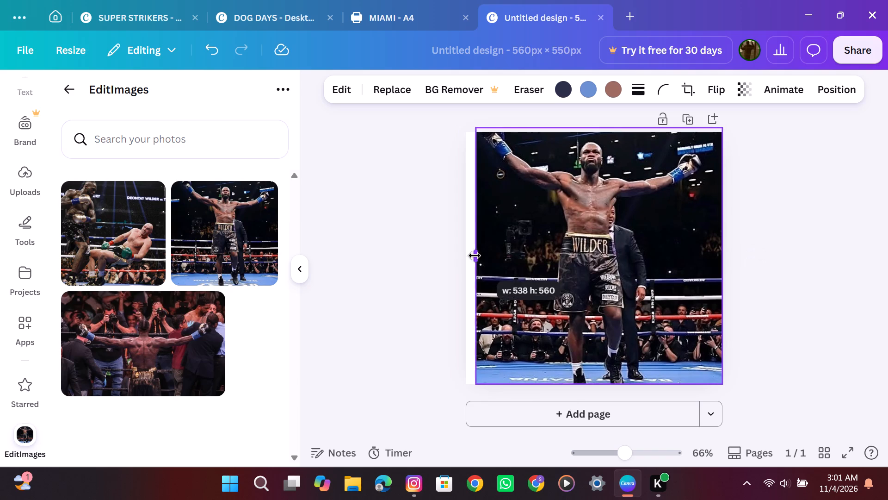
{"action": "left_click_drag", "start_coordinate": [475, 256], "coordinate": [468, 265]}
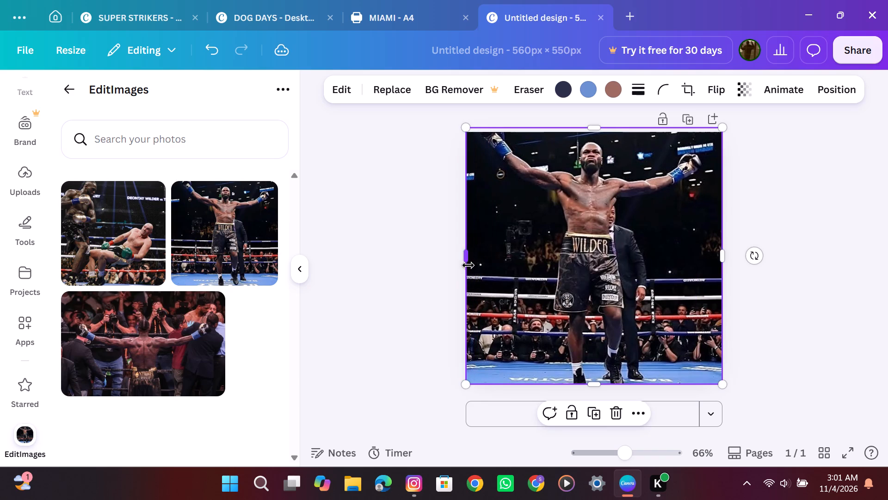
Scale the boxer photo down from its upper-right corner to about 550 × 550 px, matching the page height.
{"action": "left_click_drag", "start_coordinate": [721, 129], "coordinate": [716, 134]}
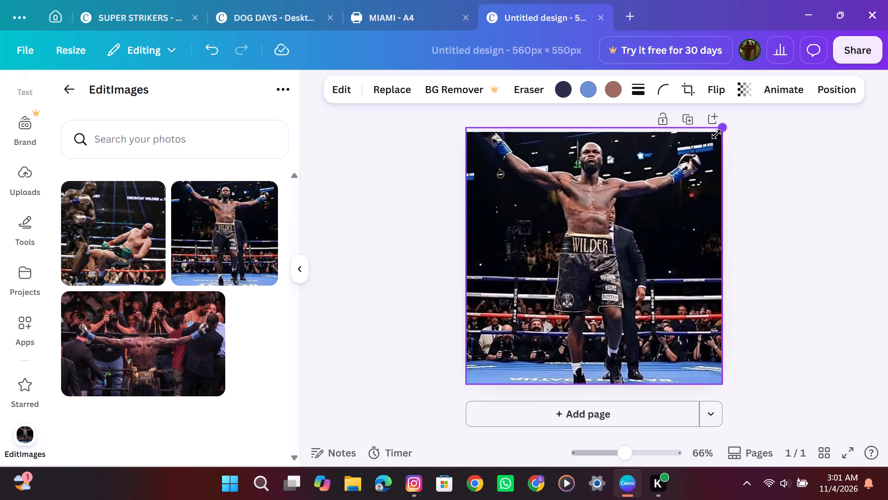
{"action": "left_click_drag", "start_coordinate": [716, 134], "coordinate": [718, 139]}
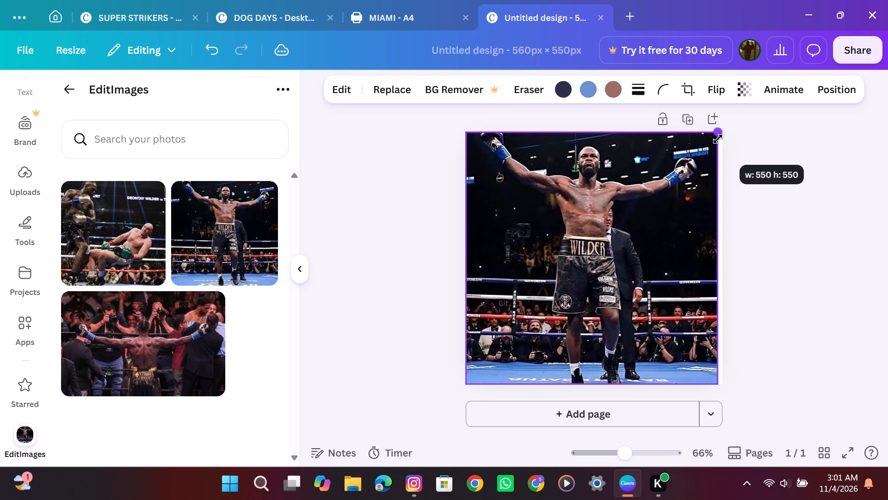
{"action": "left_click_drag", "start_coordinate": [718, 139], "coordinate": [721, 135]}
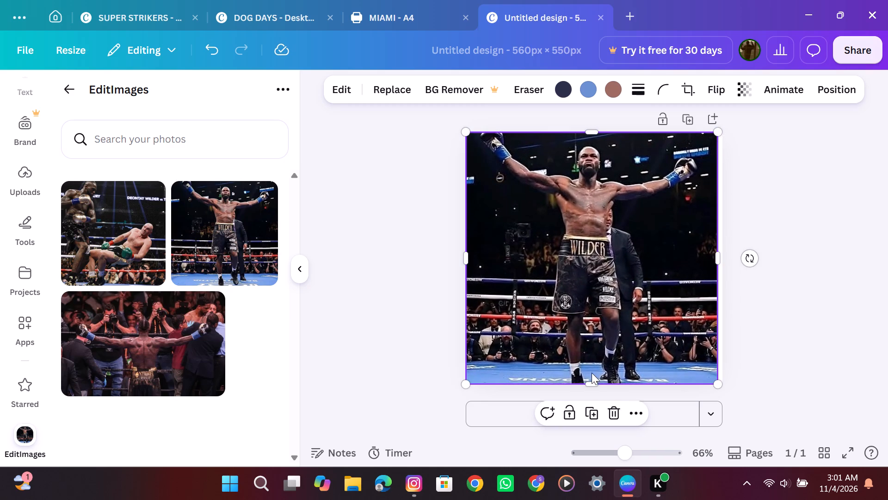
{"action": "left_click_drag", "start_coordinate": [590, 383], "coordinate": [596, 389]}
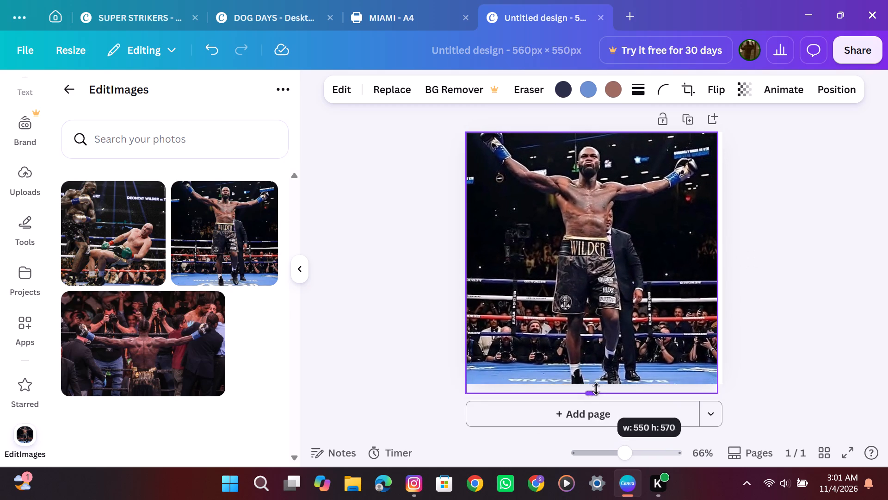
{"action": "left_click_drag", "start_coordinate": [596, 389], "coordinate": [593, 400]}
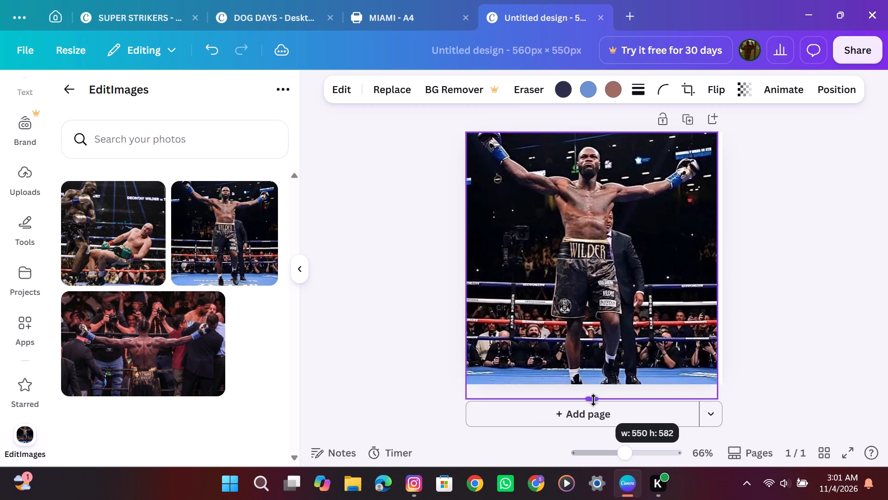
{"action": "left_click_drag", "start_coordinate": [593, 400], "coordinate": [597, 386]}
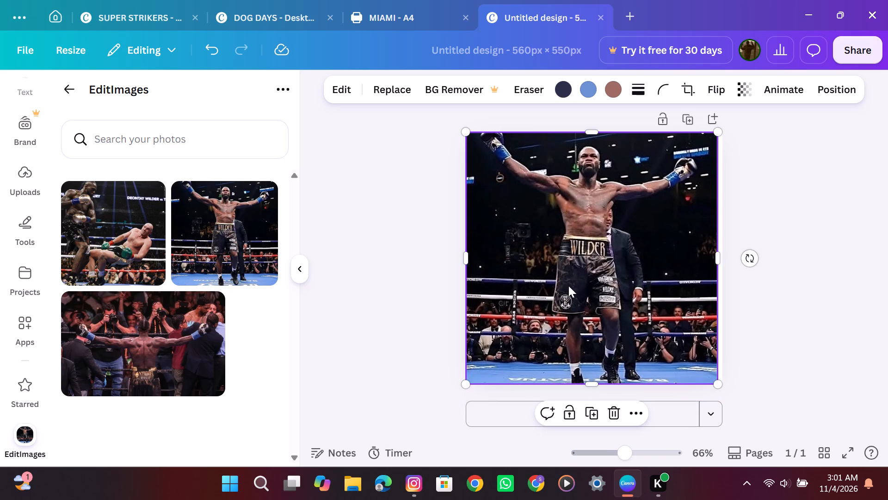
{"action": "left_click", "coordinate": [421, 278]}
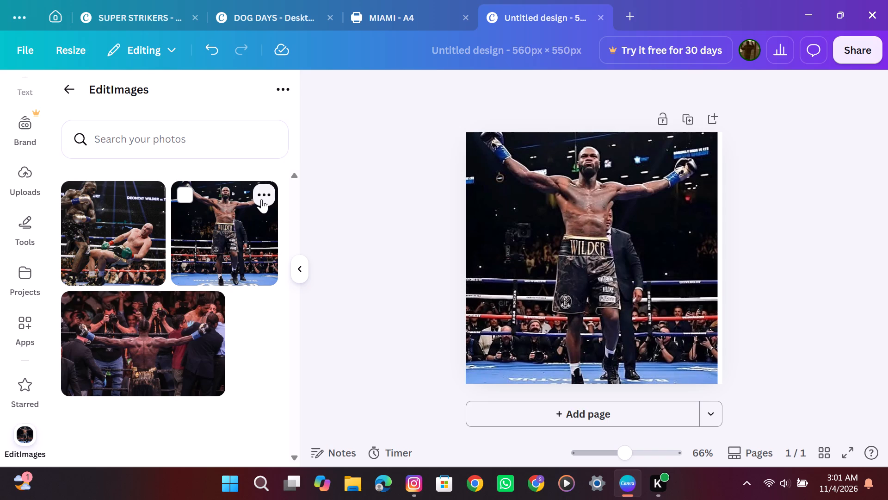
Examine the file details of wilder3.jpg in the EditImages folder, including its pixel dimensions.
{"action": "left_click", "coordinate": [261, 199]}
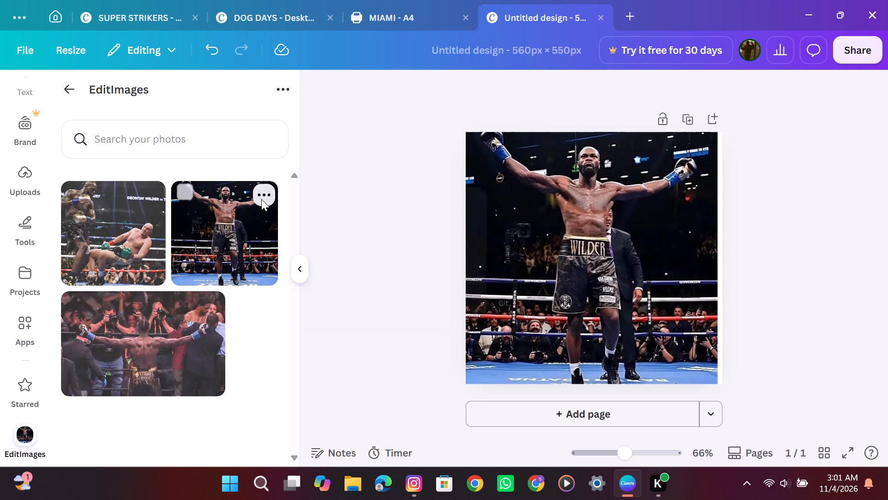
{"action": "left_click", "coordinate": [324, 255]}
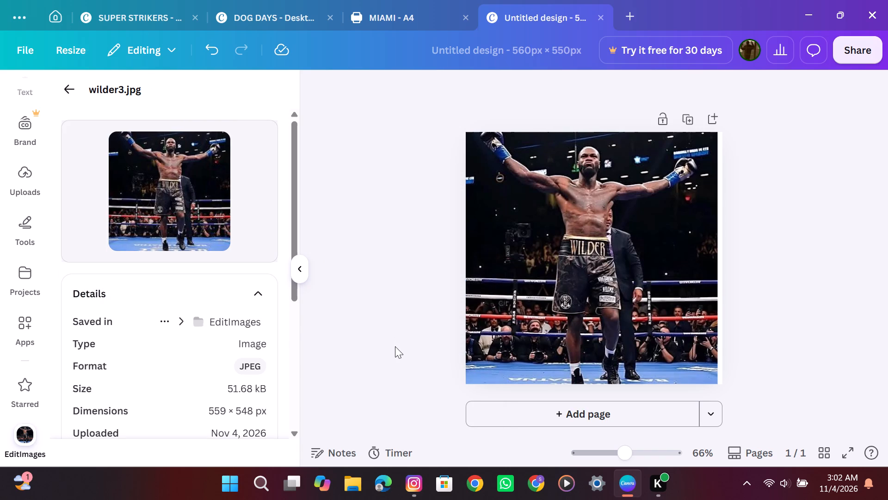
{"action": "scroll", "coordinate": [245, 366], "scroll_direction": "down", "scroll_amount": 1}
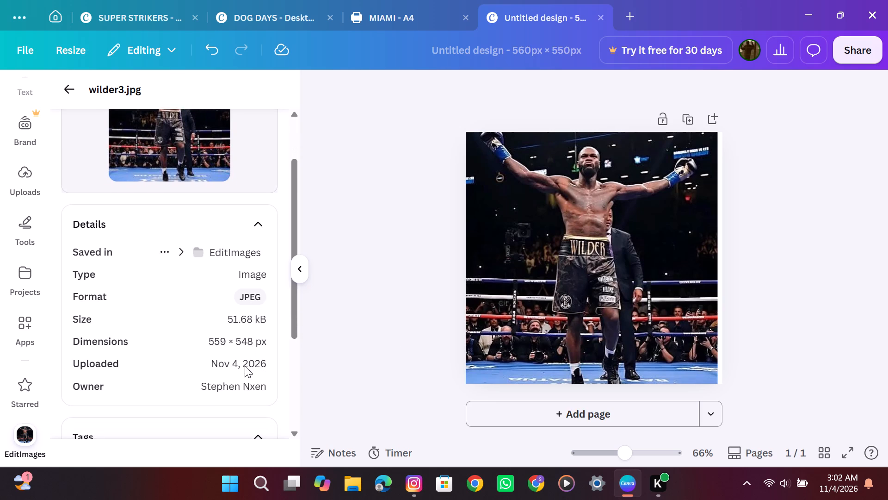
{"action": "scroll", "coordinate": [245, 366], "scroll_direction": "down", "scroll_amount": 2}
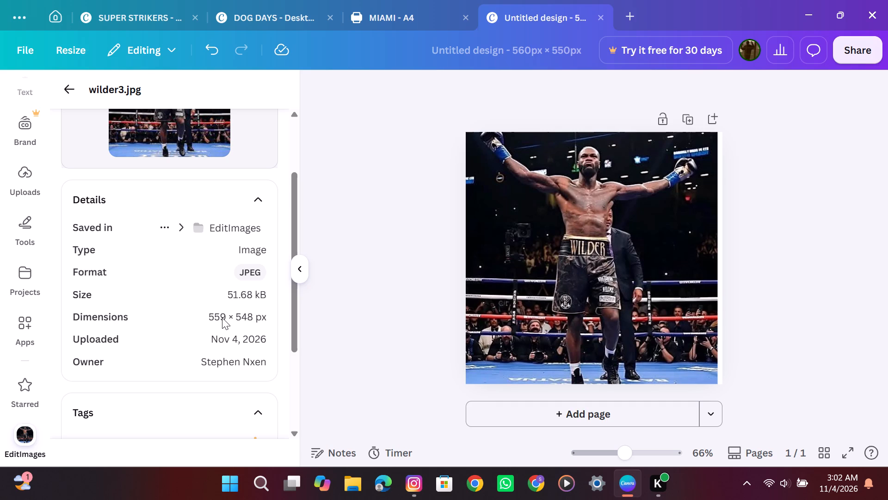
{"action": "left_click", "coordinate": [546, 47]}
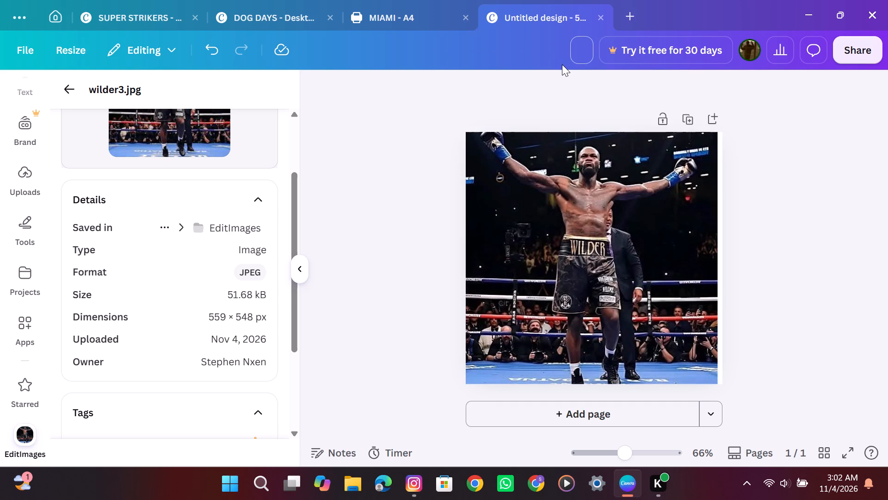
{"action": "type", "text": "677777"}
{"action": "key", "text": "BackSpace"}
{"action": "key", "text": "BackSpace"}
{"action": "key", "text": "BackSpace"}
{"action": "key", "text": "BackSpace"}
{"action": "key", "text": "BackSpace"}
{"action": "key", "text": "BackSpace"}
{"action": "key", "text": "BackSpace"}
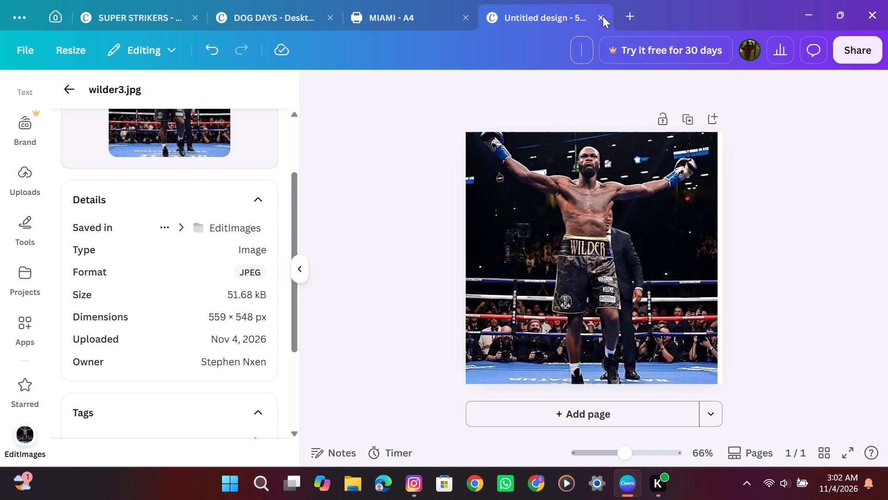
Scale the boxer photo down from its lower-left corner to about 495 px wide and adjust its bottom edge to about 478 px high.
{"action": "left_click", "coordinate": [467, 272]}
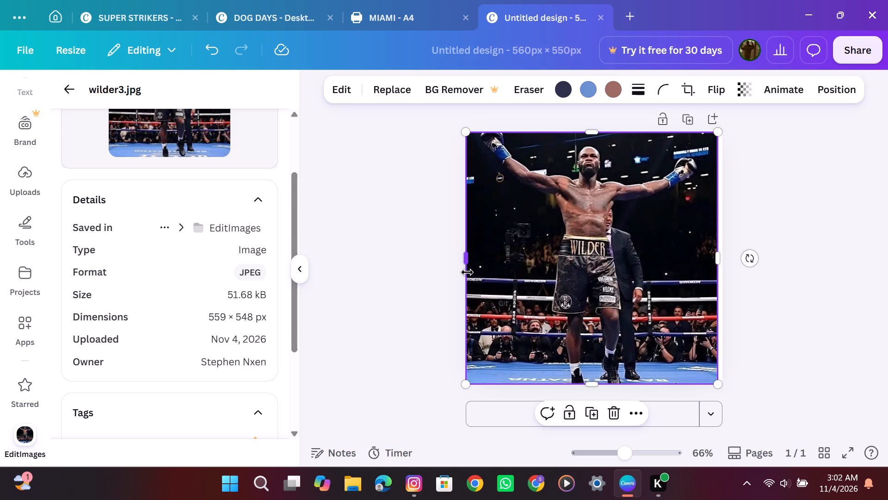
{"action": "left_click", "coordinate": [467, 267]}
{"action": "left_click_drag", "start_coordinate": [465, 383], "coordinate": [479, 370]}
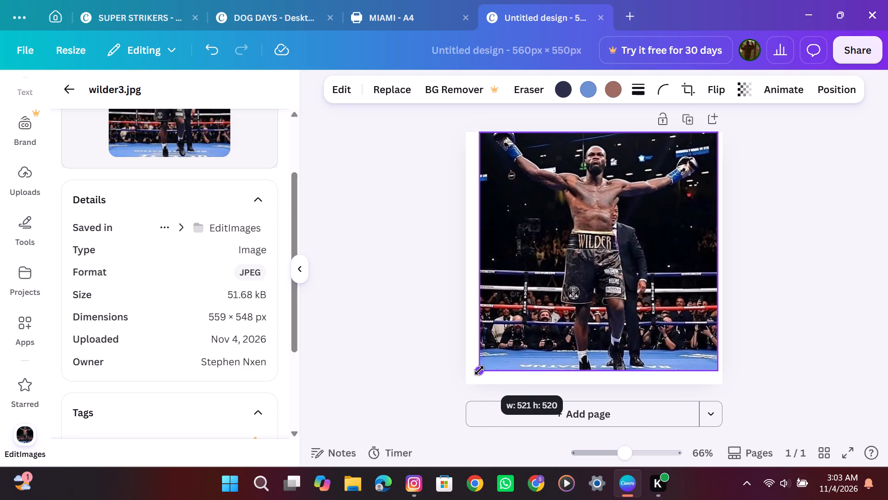
{"action": "left_click_drag", "start_coordinate": [479, 370], "coordinate": [487, 363]}
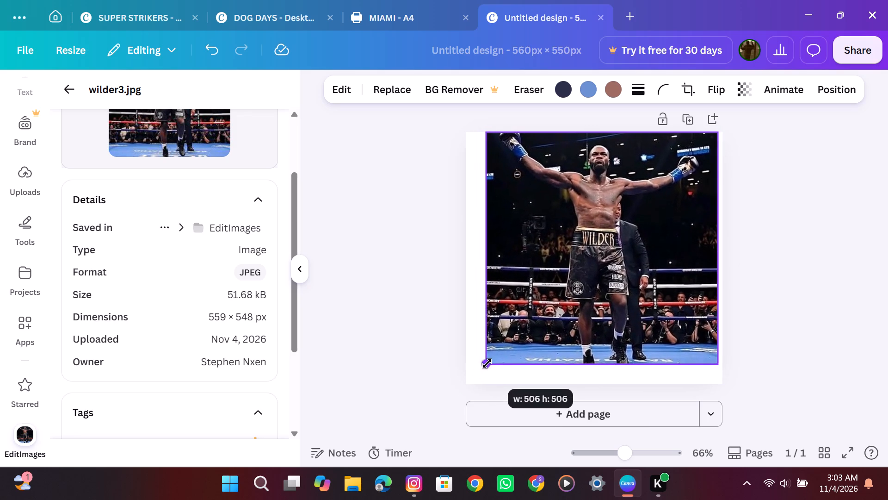
{"action": "left_click_drag", "start_coordinate": [487, 363], "coordinate": [491, 362]}
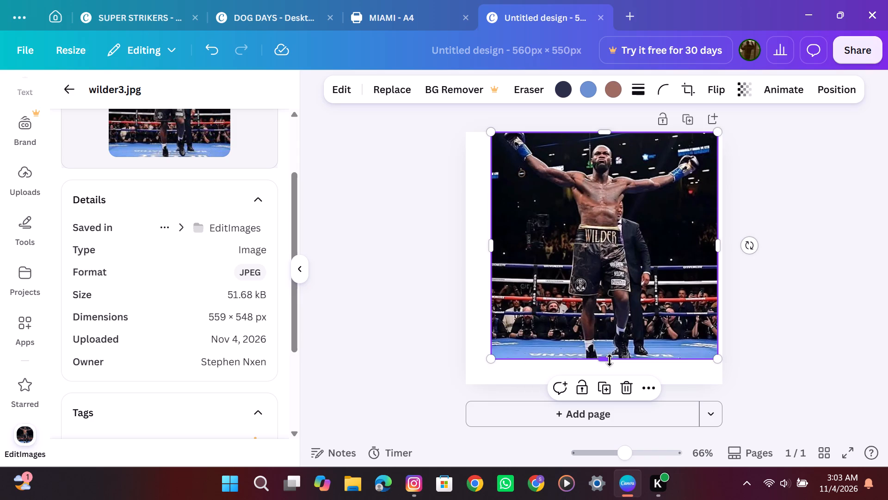
{"action": "left_click_drag", "start_coordinate": [610, 360], "coordinate": [605, 383]}
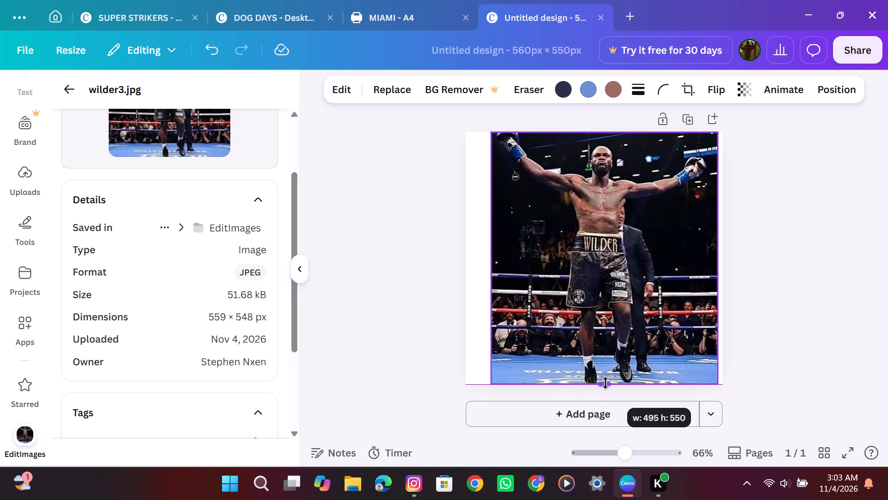
{"action": "left_click_drag", "start_coordinate": [605, 383], "coordinate": [610, 352]}
Move the boxer photo down over the page's bottom edge and extend its edges to 560 px wide and about 505 px high.
{"action": "left_click_drag", "start_coordinate": [594, 283], "coordinate": [589, 294]}
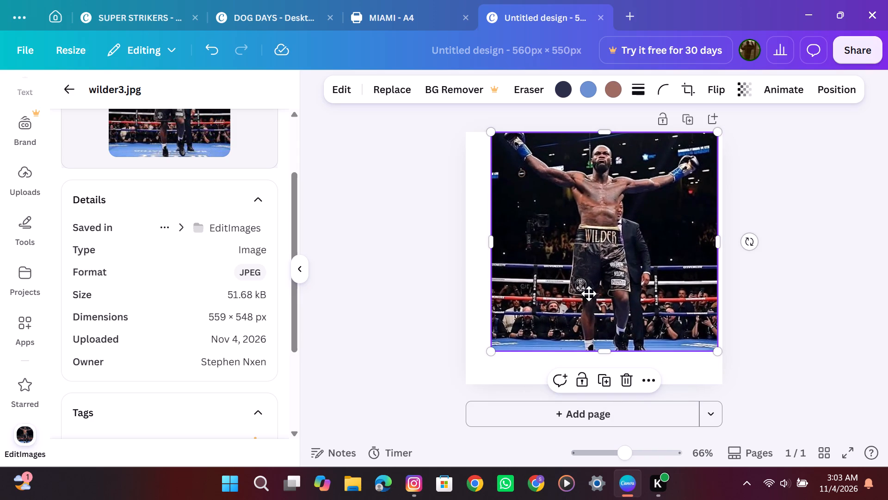
{"action": "left_click_drag", "start_coordinate": [589, 294], "coordinate": [582, 320]}
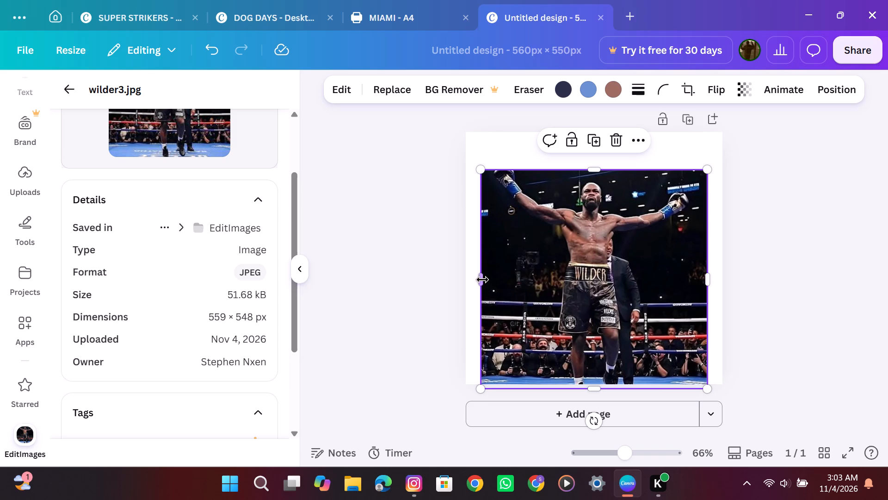
{"action": "left_click_drag", "start_coordinate": [480, 280], "coordinate": [471, 285]}
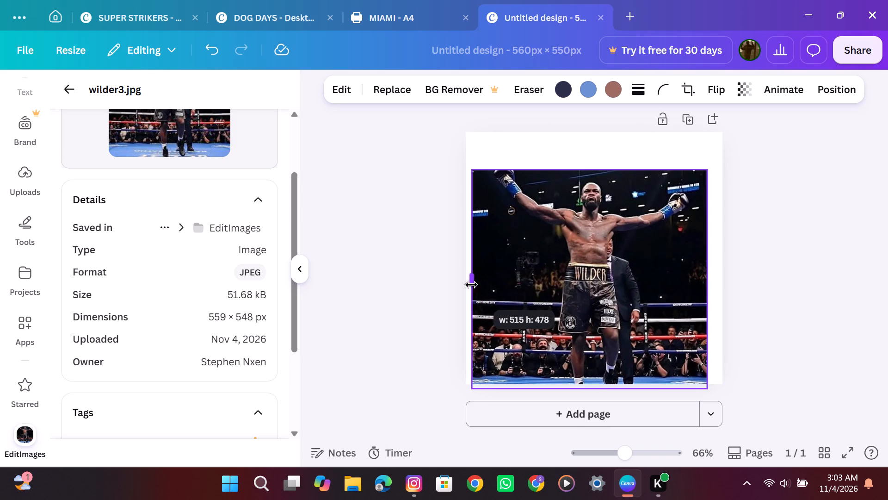
{"action": "left_click_drag", "start_coordinate": [471, 285], "coordinate": [468, 285]}
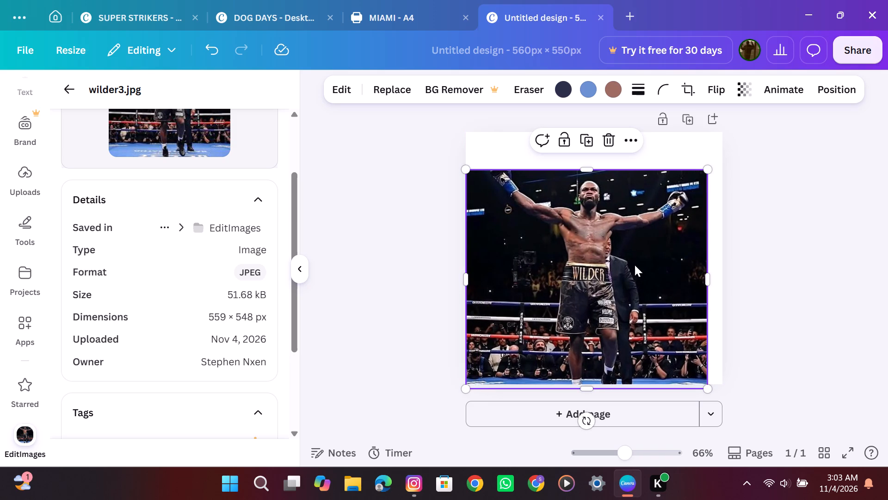
{"action": "left_click_drag", "start_coordinate": [708, 281], "coordinate": [716, 281]}
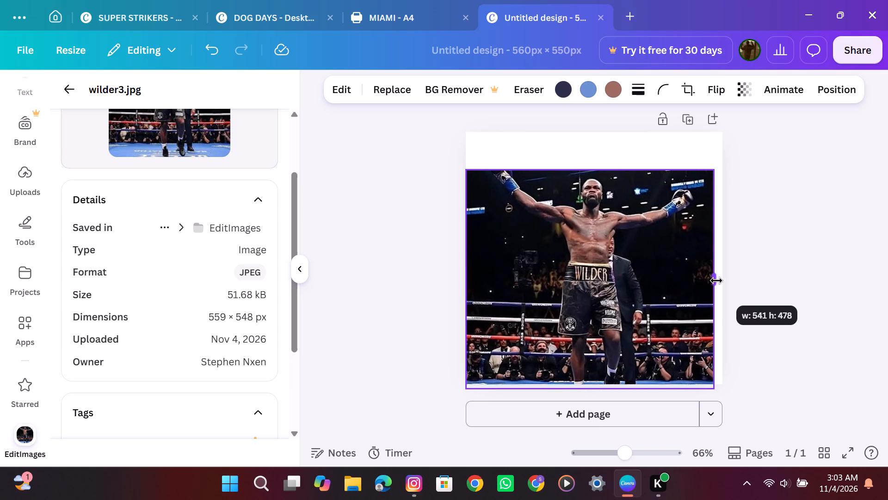
{"action": "left_click_drag", "start_coordinate": [716, 281], "coordinate": [719, 284]}
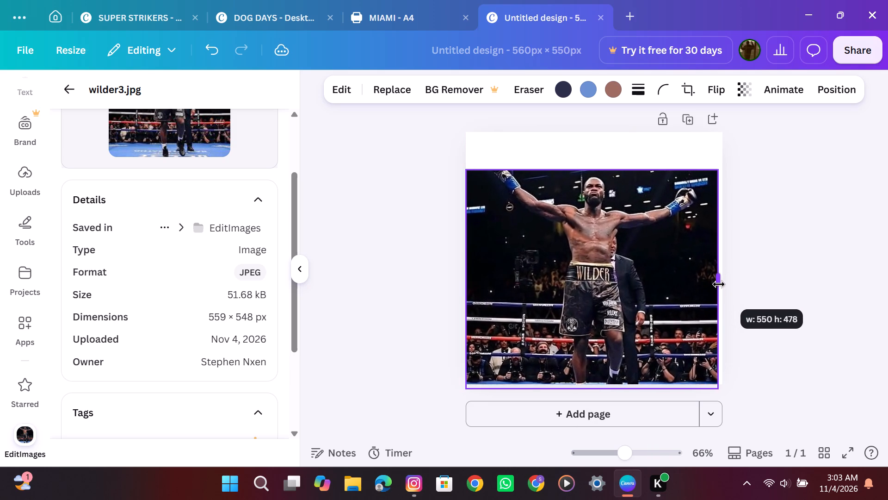
{"action": "left_click_drag", "start_coordinate": [719, 284], "coordinate": [722, 284]}
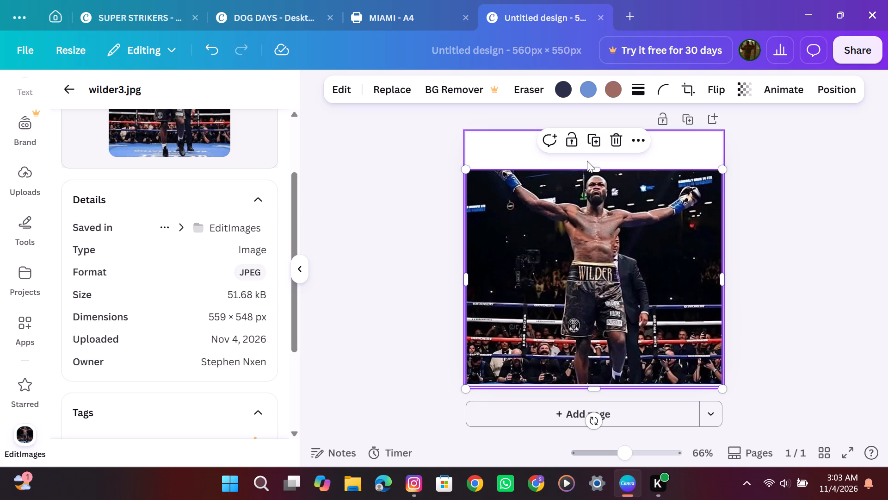
{"action": "left_click_drag", "start_coordinate": [593, 169], "coordinate": [592, 154]}
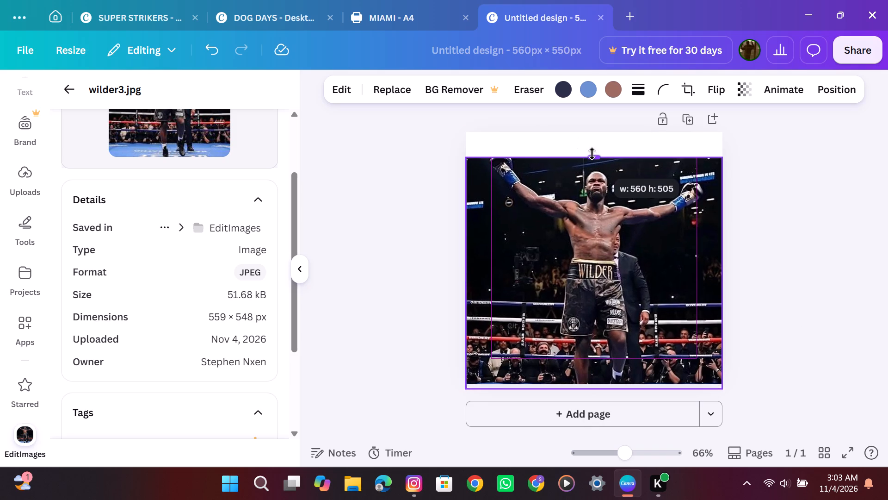
{"action": "left_click_drag", "start_coordinate": [592, 154], "coordinate": [591, 154]}
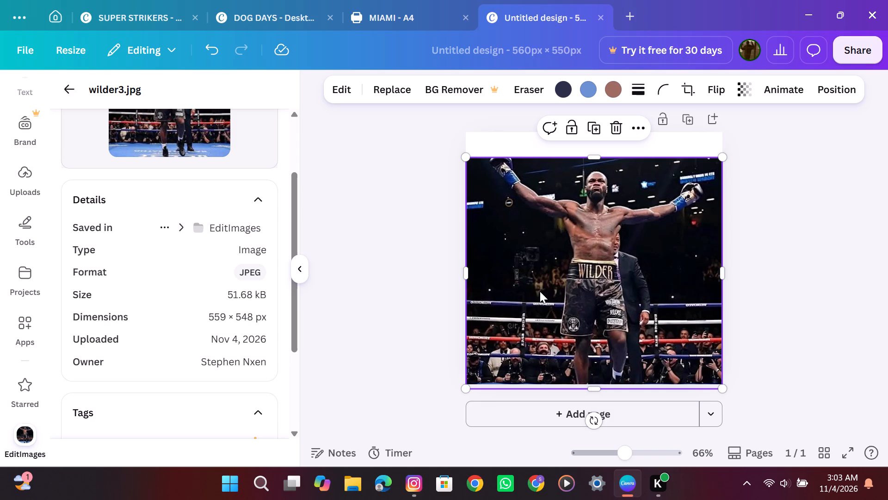
Close the untitled 560 × 550 px design.
{"action": "left_click", "coordinate": [444, 287]}
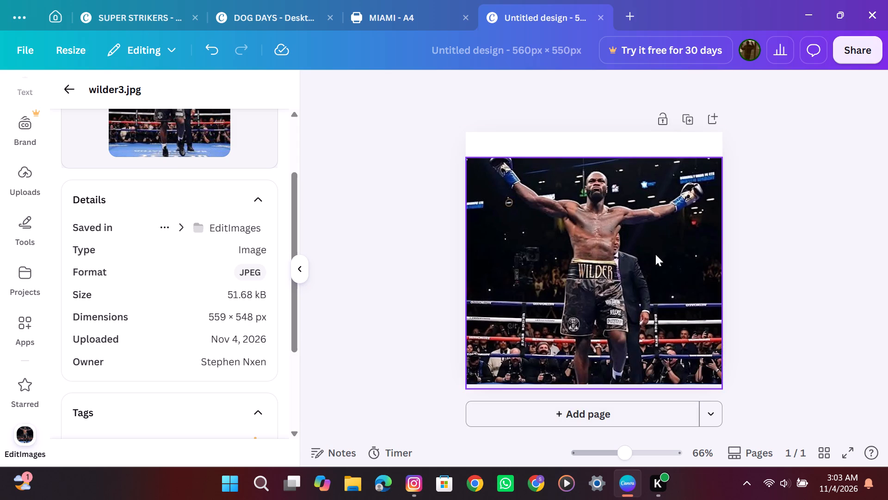
{"action": "left_click", "coordinate": [654, 280]}
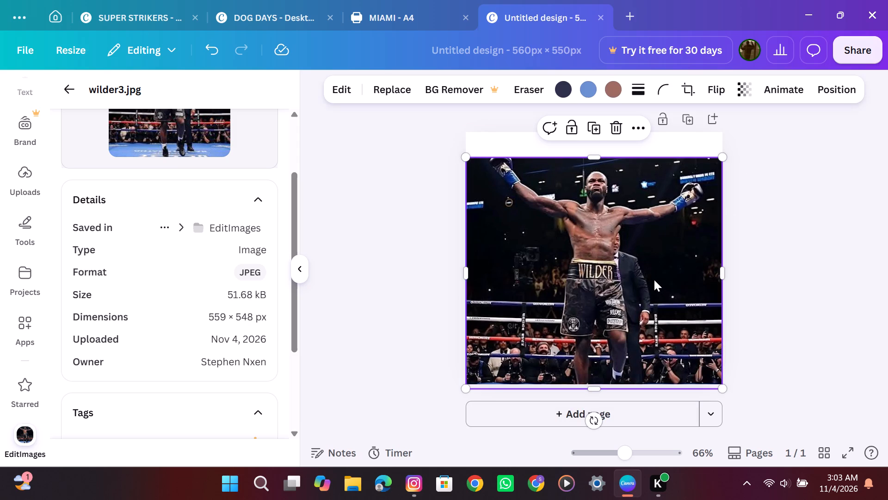
{"action": "left_click", "coordinate": [599, 14]}
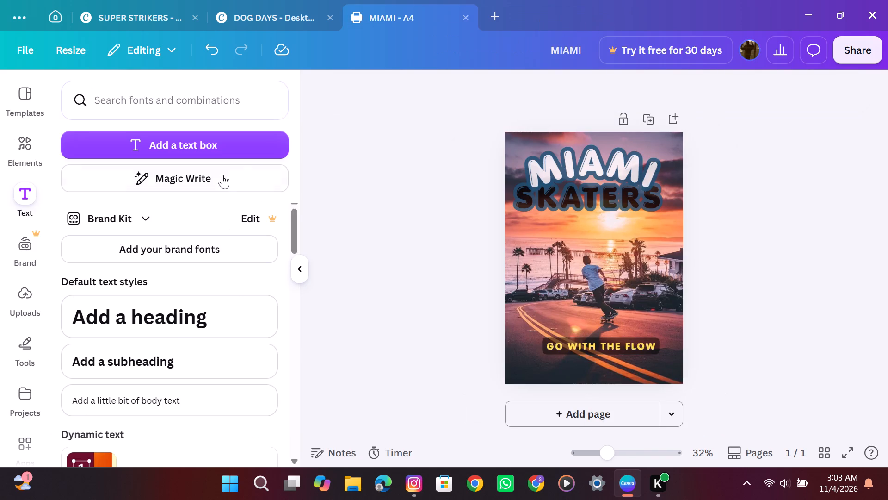
Examine the file details of wilder2.jpg in the EditImages project folder.
{"action": "scroll", "coordinate": [178, 326], "scroll_direction": "down", "scroll_amount": 3}
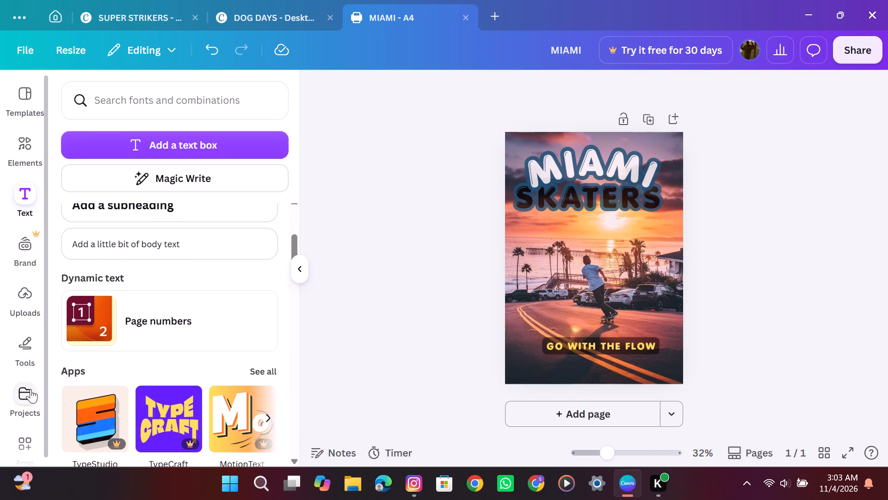
{"action": "scroll", "coordinate": [19, 394], "scroll_direction": "down", "scroll_amount": 3}
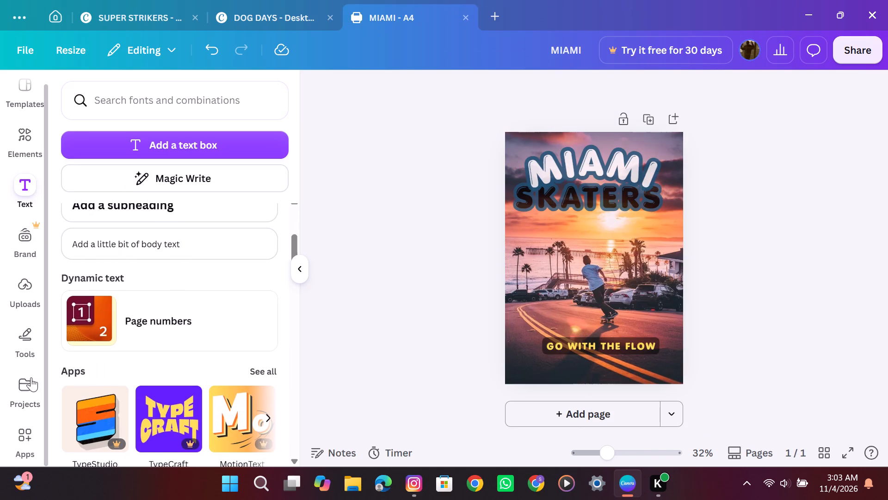
{"action": "left_click", "coordinate": [18, 384]}
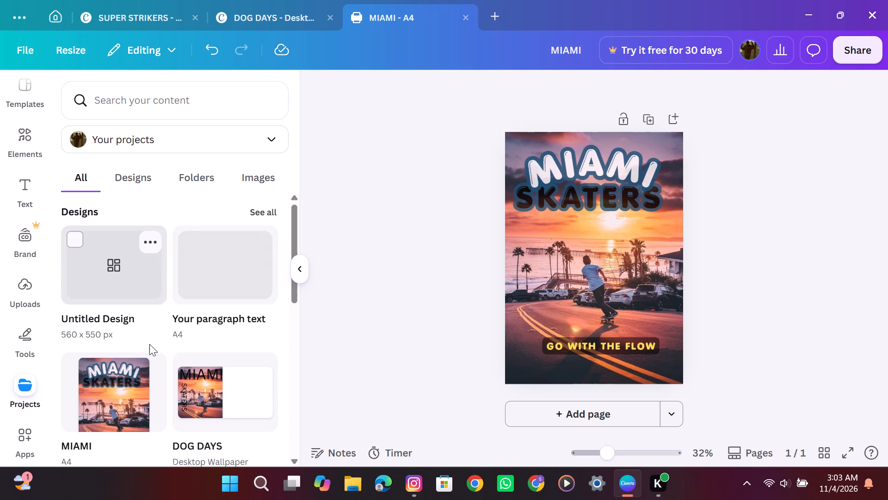
{"action": "scroll", "coordinate": [157, 271], "scroll_direction": "down", "scroll_amount": 2}
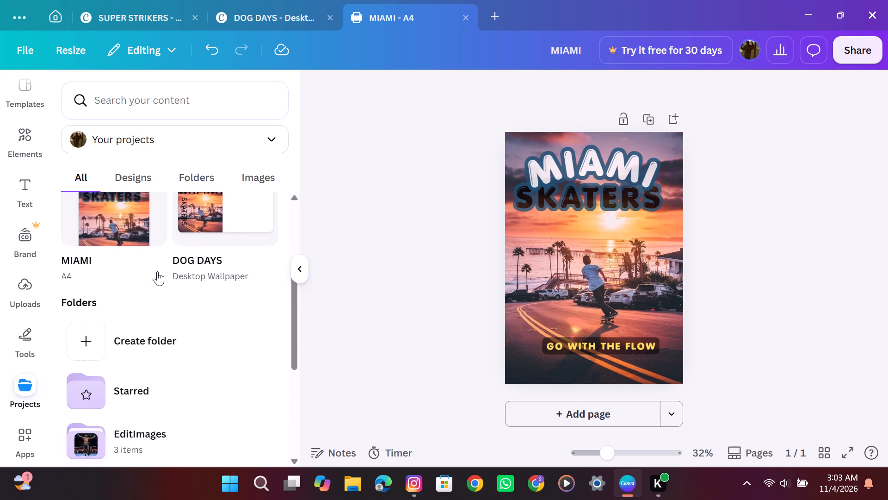
{"action": "scroll", "coordinate": [157, 271], "scroll_direction": "down", "scroll_amount": 1}
{"action": "double_click", "coordinate": [133, 288]}
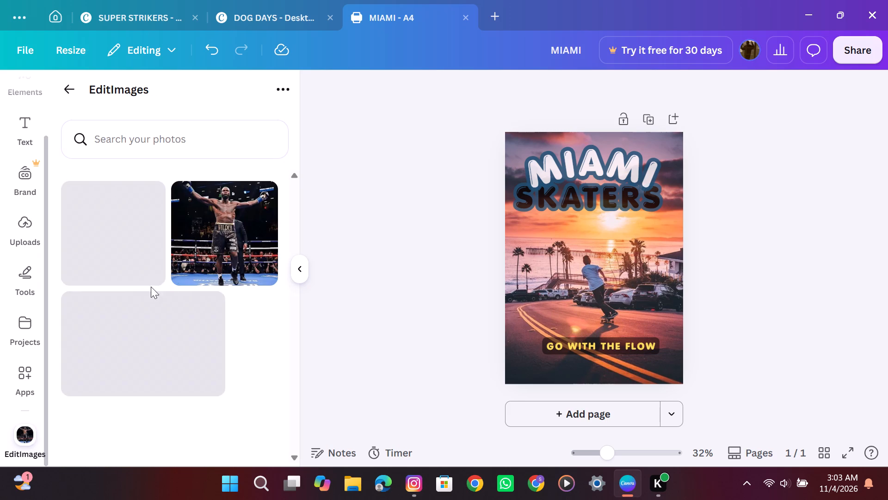
{"action": "left_click", "coordinate": [215, 304]}
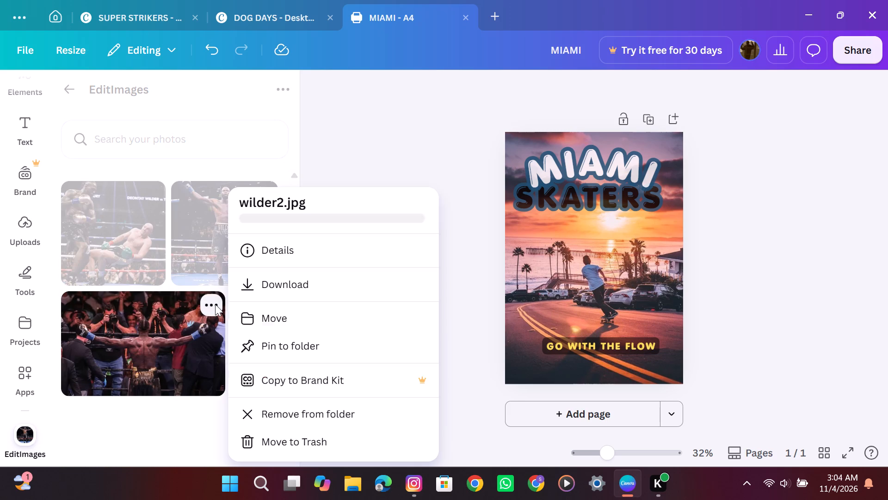
{"action": "left_click", "coordinate": [302, 252]}
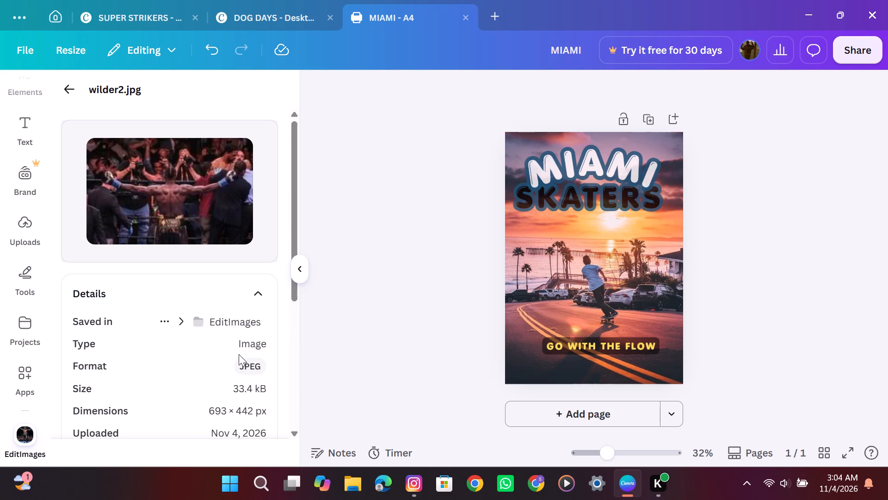
Leave the wilder2.jpg file details and return to the photos in the EditImages folder.
{"action": "scroll", "coordinate": [239, 354], "scroll_direction": "right", "scroll_amount": 1}
{"action": "left_click", "coordinate": [79, 91]}
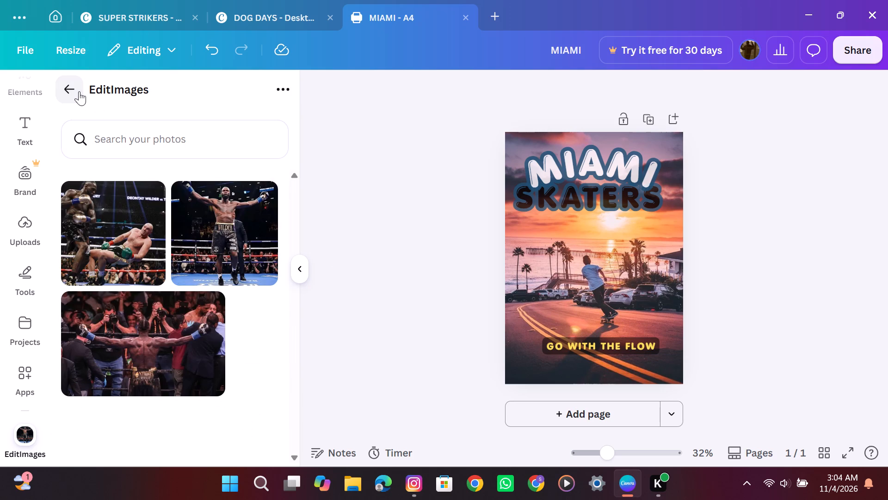
Create a new blank design from the Desktop Wallpaper preset.
{"action": "left_click", "coordinate": [487, 5]}
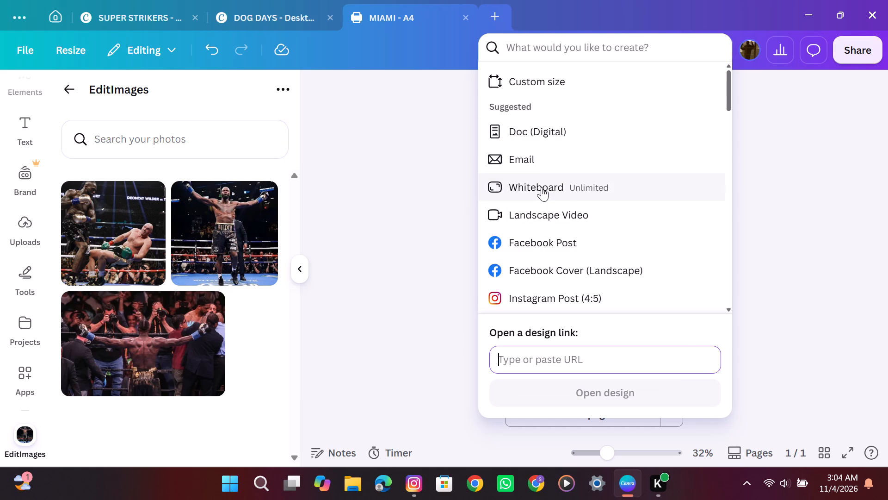
{"action": "scroll", "coordinate": [547, 235], "scroll_direction": "down", "scroll_amount": 2}
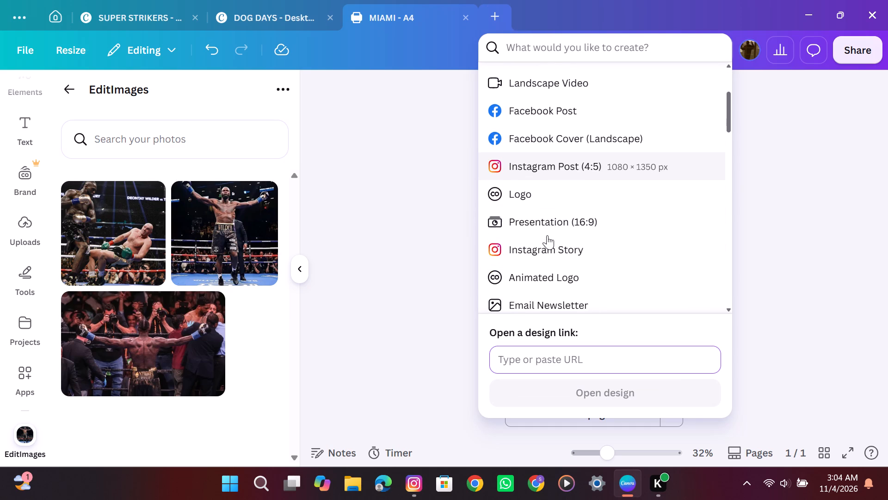
{"action": "scroll", "coordinate": [547, 235], "scroll_direction": "down", "scroll_amount": 4}
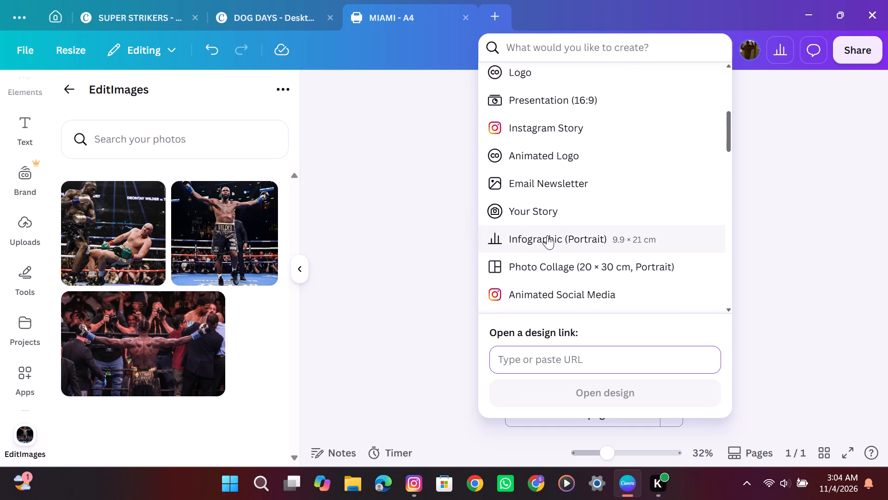
{"action": "scroll", "coordinate": [547, 235], "scroll_direction": "down", "scroll_amount": 4}
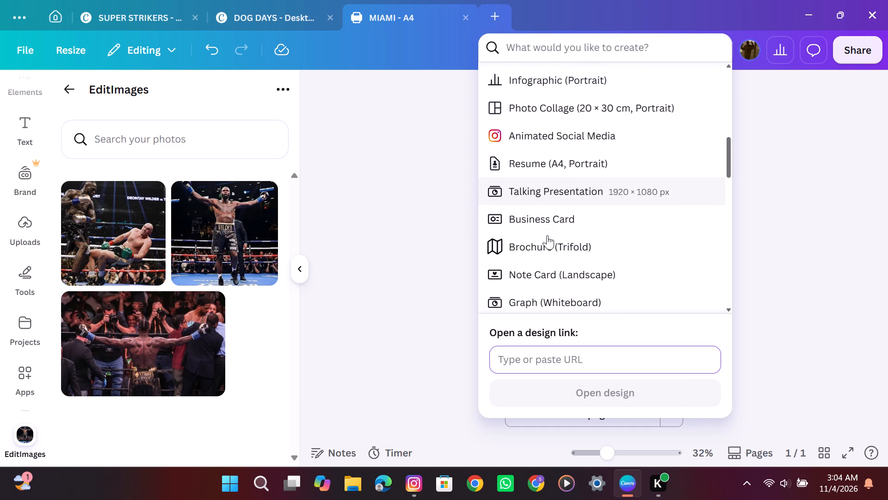
{"action": "scroll", "coordinate": [547, 235], "scroll_direction": "down", "scroll_amount": 3}
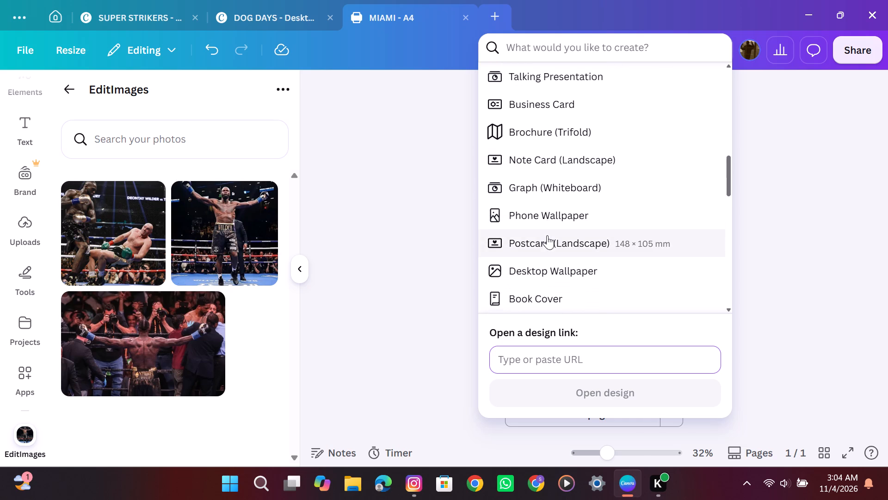
{"action": "scroll", "coordinate": [547, 235], "scroll_direction": "down", "scroll_amount": 2}
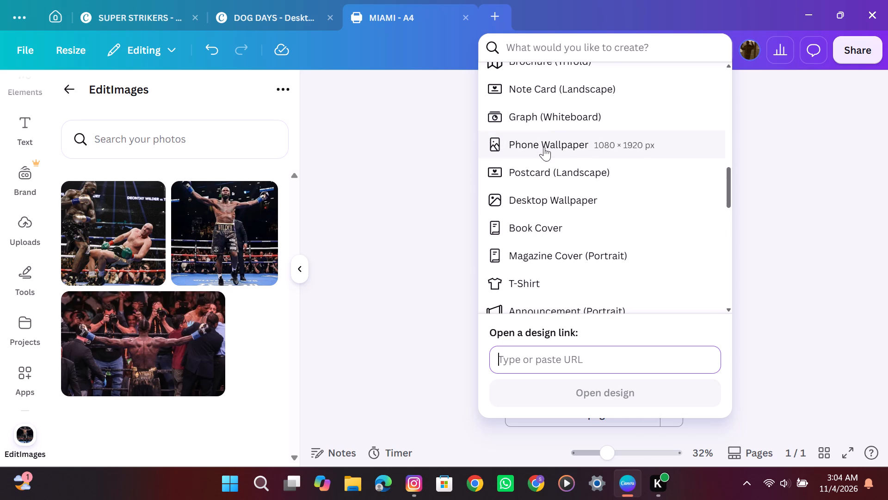
{"action": "left_click", "coordinate": [547, 198]}
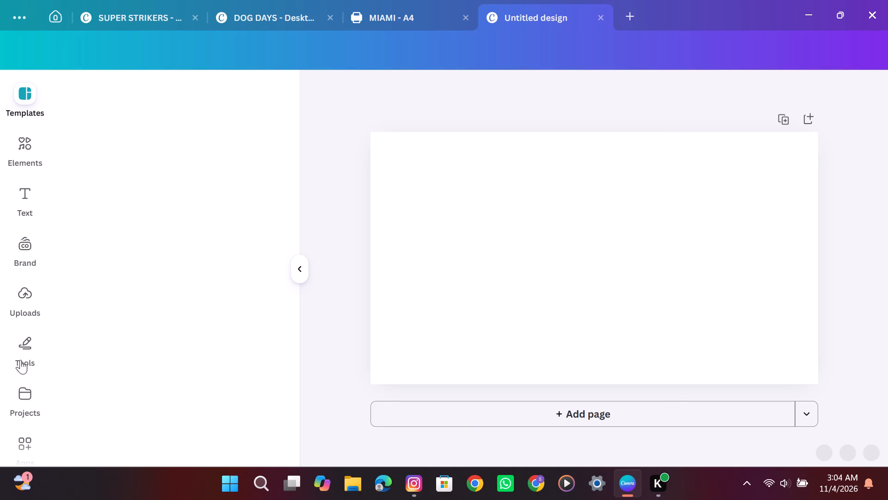
Place wilder2.jpg from the EditImages folder on the blank Desktop Wallpaper page so that it fills the whole page.
{"action": "left_click", "coordinate": [26, 406]}
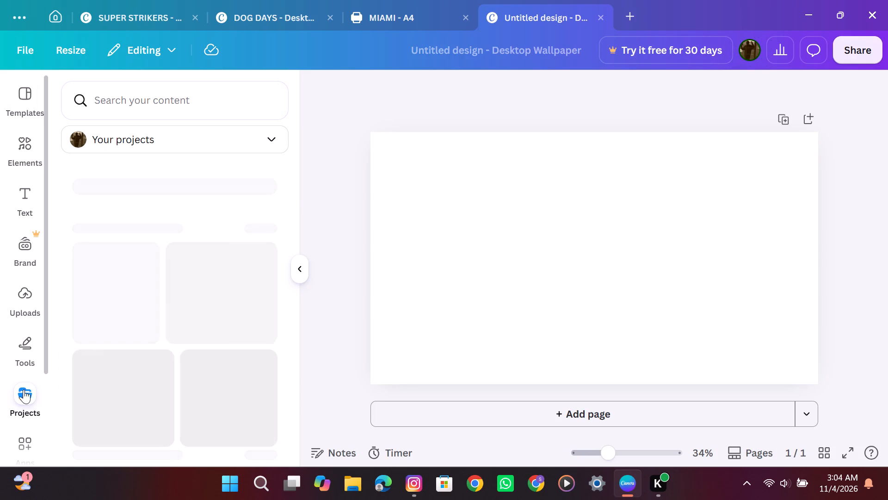
{"action": "scroll", "coordinate": [160, 371], "scroll_direction": "down", "scroll_amount": 3}
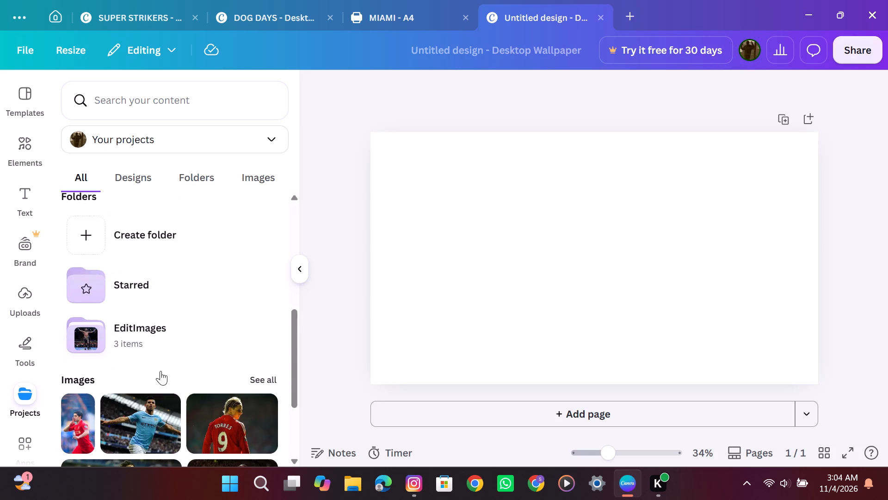
{"action": "left_click", "coordinate": [125, 220]}
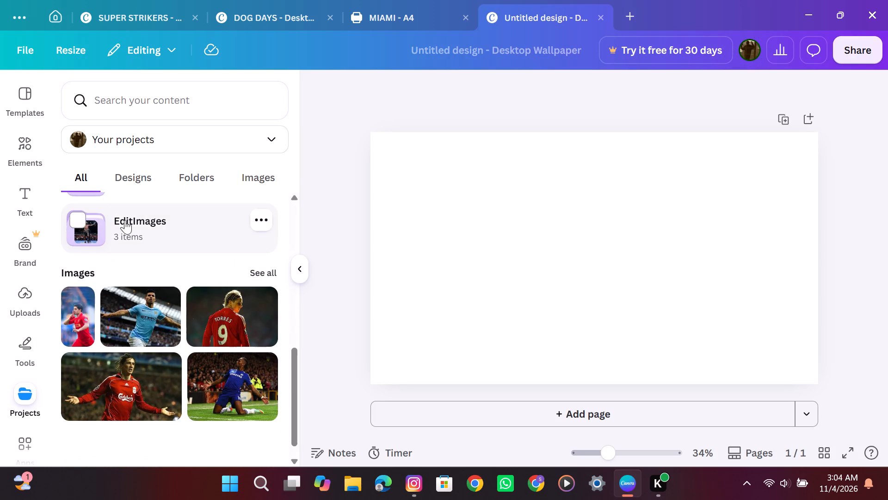
{"action": "left_click_drag", "start_coordinate": [173, 323], "coordinate": [459, 270]}
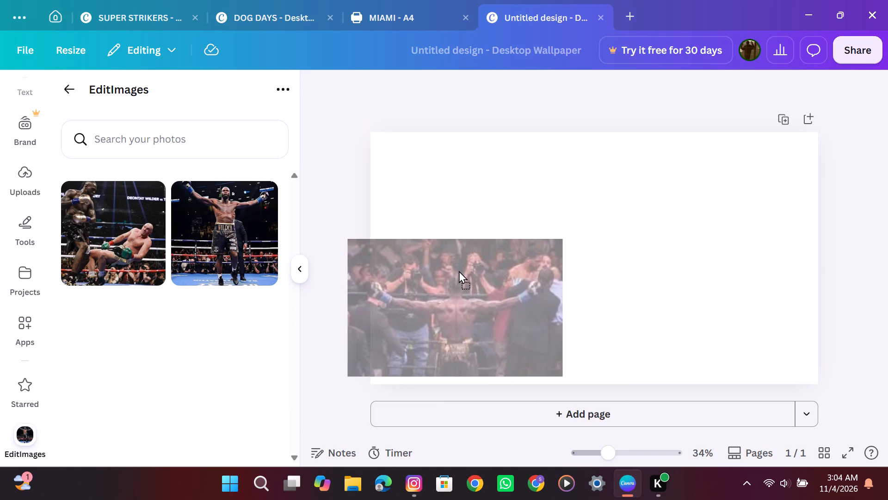
{"action": "left_click_drag", "start_coordinate": [459, 270], "coordinate": [375, 276]}
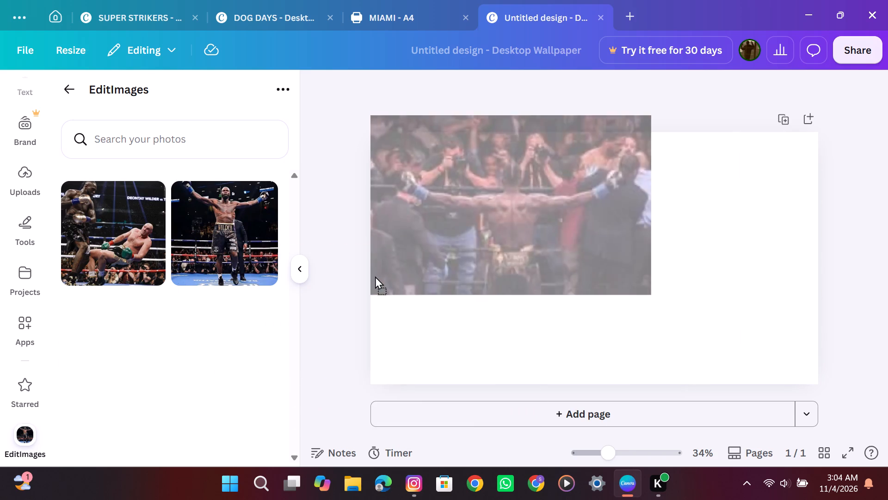
{"action": "left_click_drag", "start_coordinate": [375, 276], "coordinate": [376, 276]}
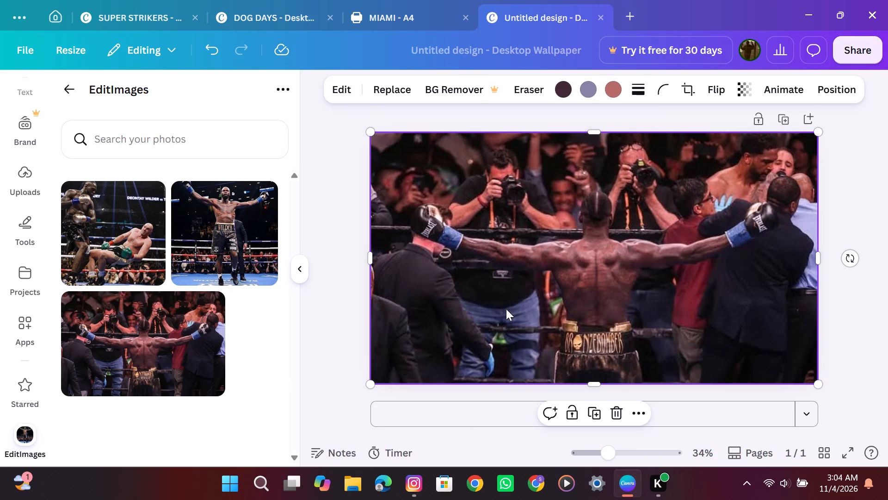
{"action": "left_click", "coordinate": [351, 308]}
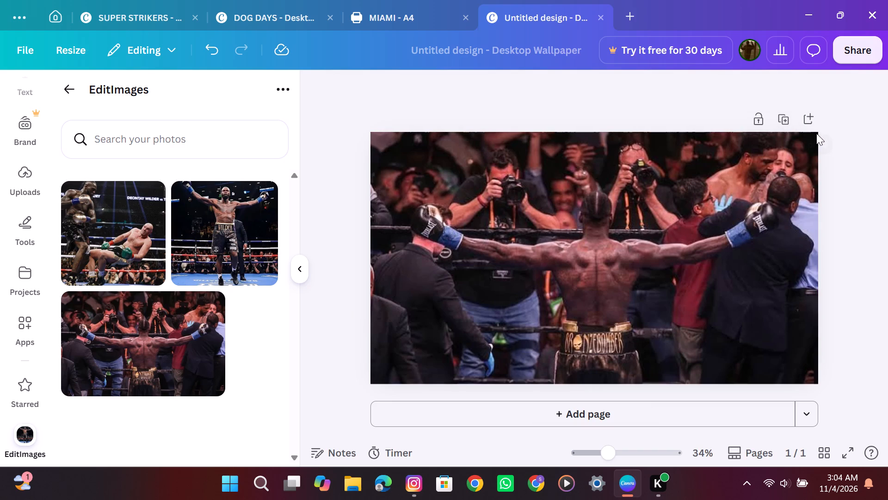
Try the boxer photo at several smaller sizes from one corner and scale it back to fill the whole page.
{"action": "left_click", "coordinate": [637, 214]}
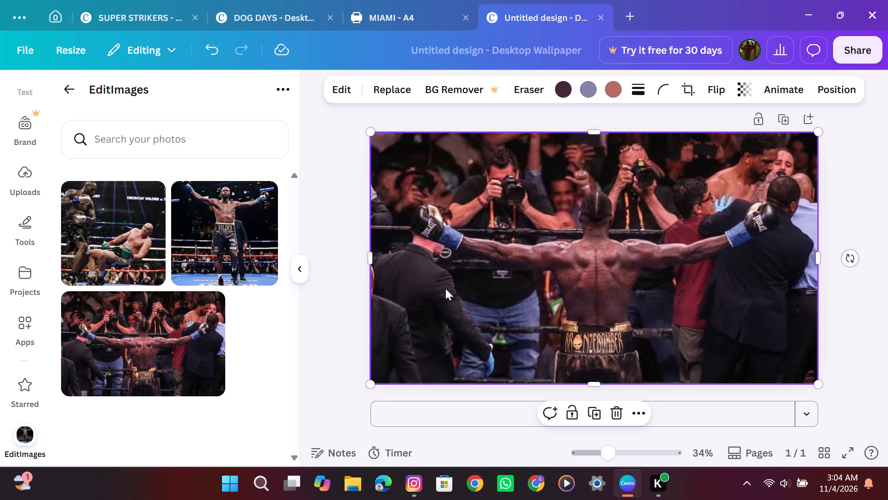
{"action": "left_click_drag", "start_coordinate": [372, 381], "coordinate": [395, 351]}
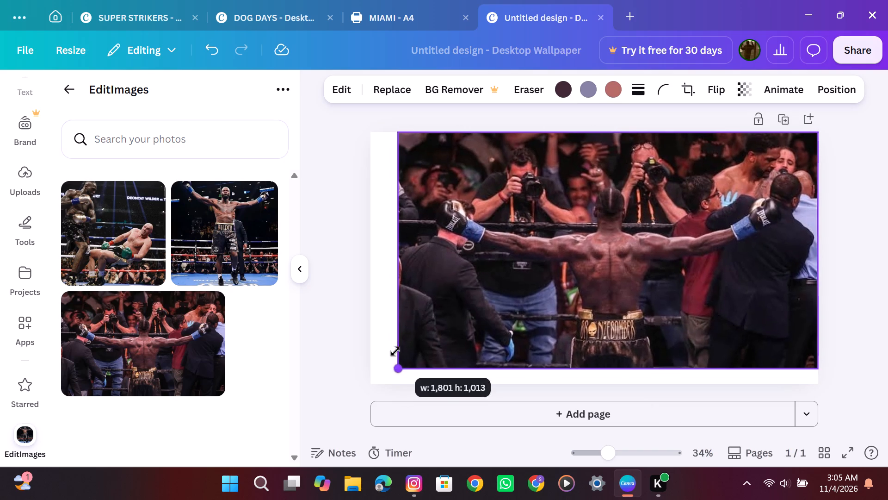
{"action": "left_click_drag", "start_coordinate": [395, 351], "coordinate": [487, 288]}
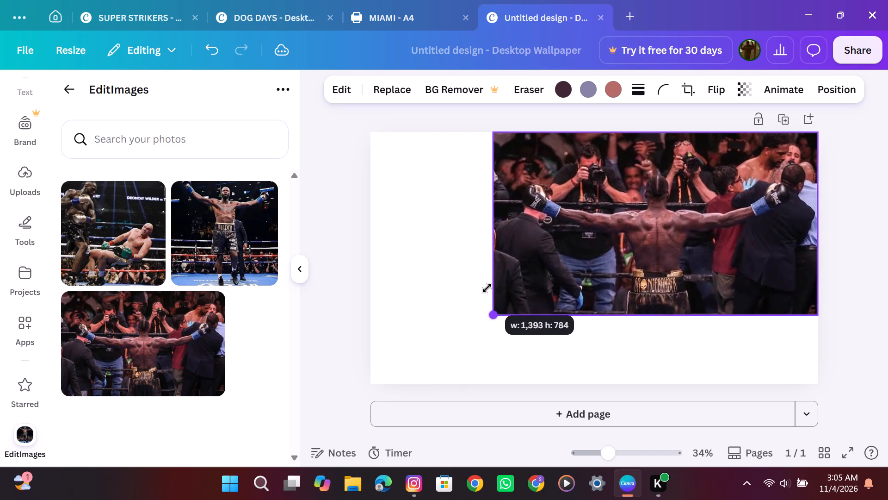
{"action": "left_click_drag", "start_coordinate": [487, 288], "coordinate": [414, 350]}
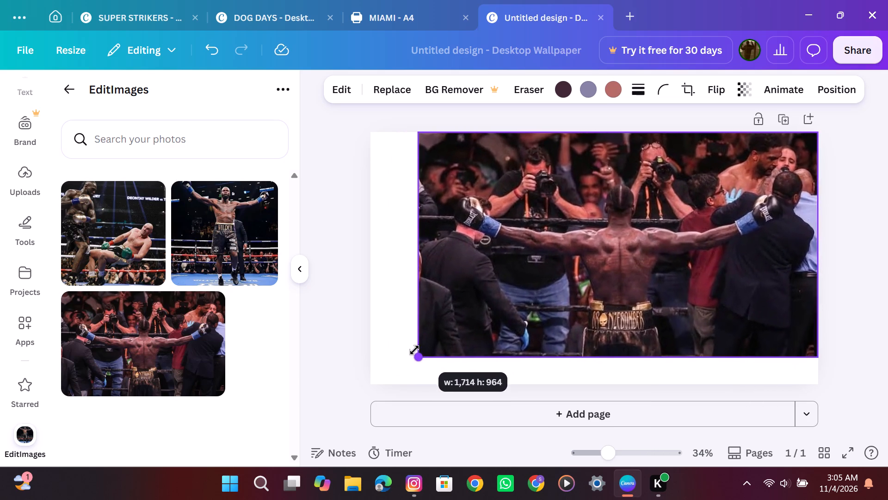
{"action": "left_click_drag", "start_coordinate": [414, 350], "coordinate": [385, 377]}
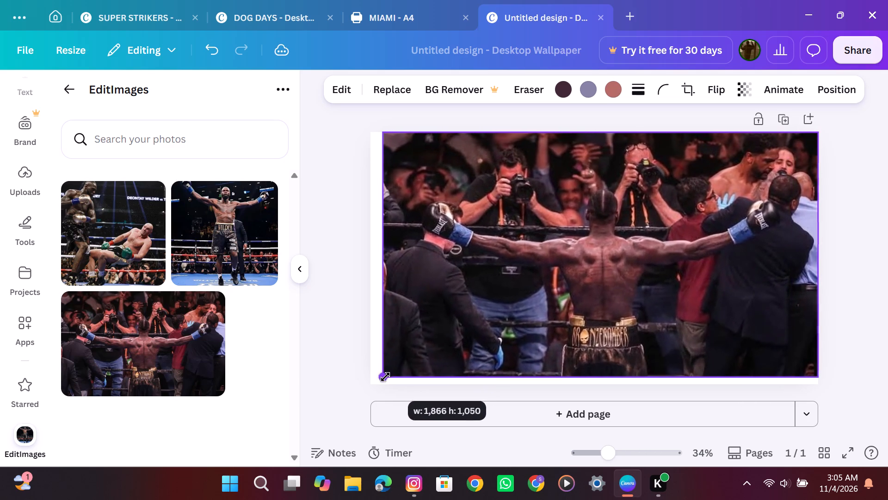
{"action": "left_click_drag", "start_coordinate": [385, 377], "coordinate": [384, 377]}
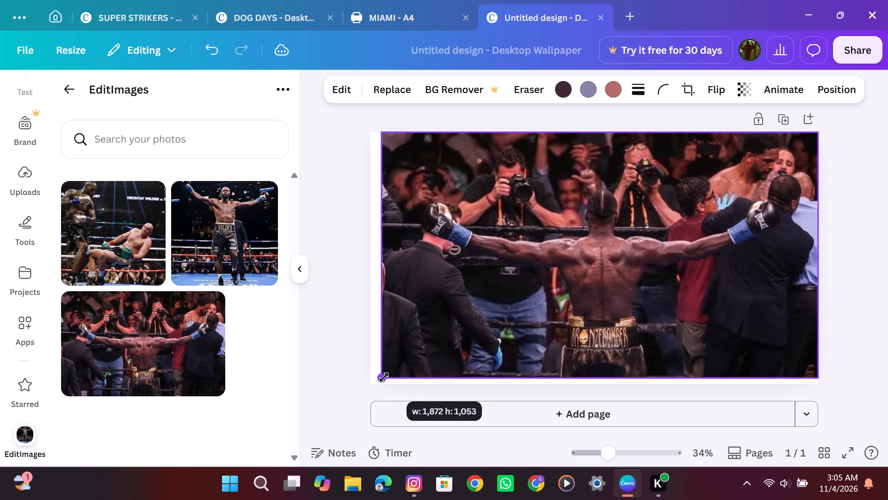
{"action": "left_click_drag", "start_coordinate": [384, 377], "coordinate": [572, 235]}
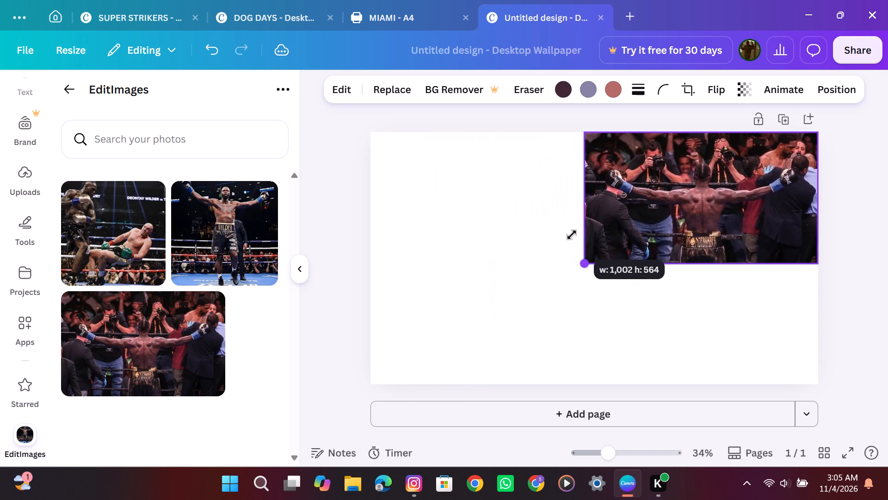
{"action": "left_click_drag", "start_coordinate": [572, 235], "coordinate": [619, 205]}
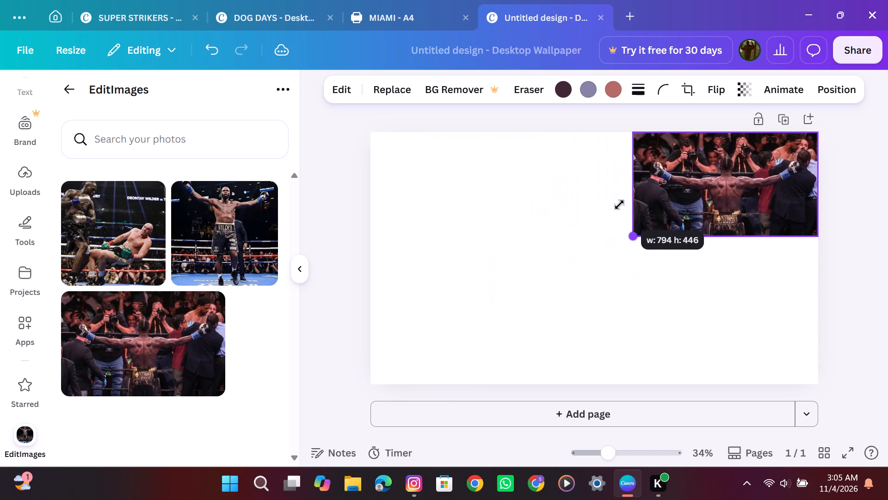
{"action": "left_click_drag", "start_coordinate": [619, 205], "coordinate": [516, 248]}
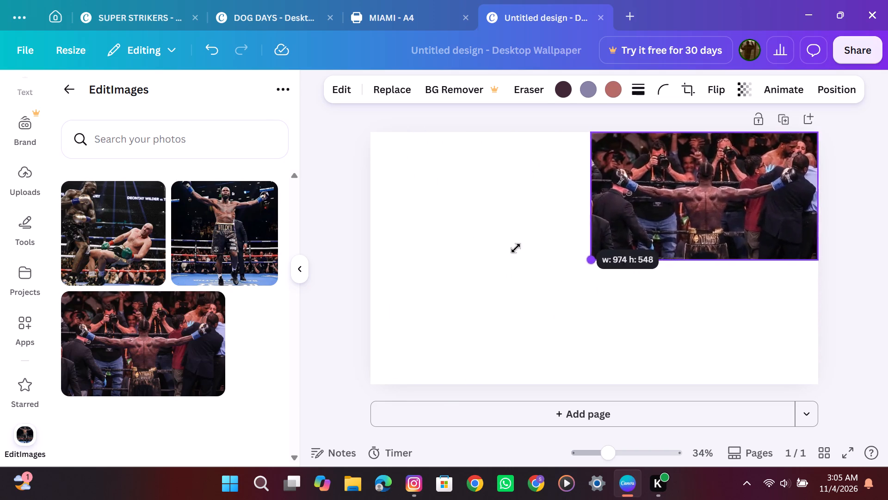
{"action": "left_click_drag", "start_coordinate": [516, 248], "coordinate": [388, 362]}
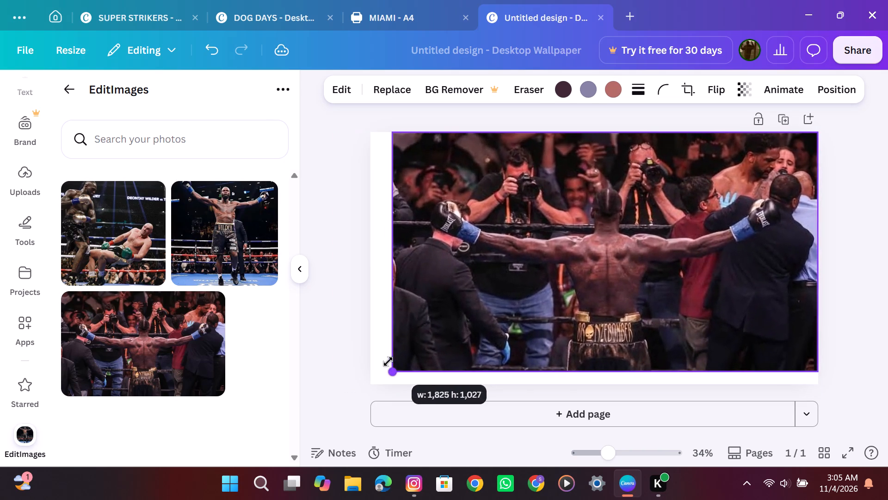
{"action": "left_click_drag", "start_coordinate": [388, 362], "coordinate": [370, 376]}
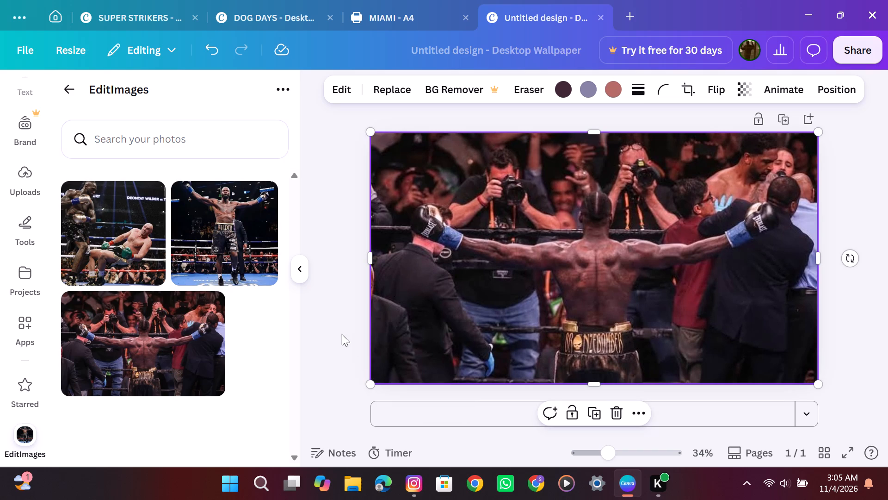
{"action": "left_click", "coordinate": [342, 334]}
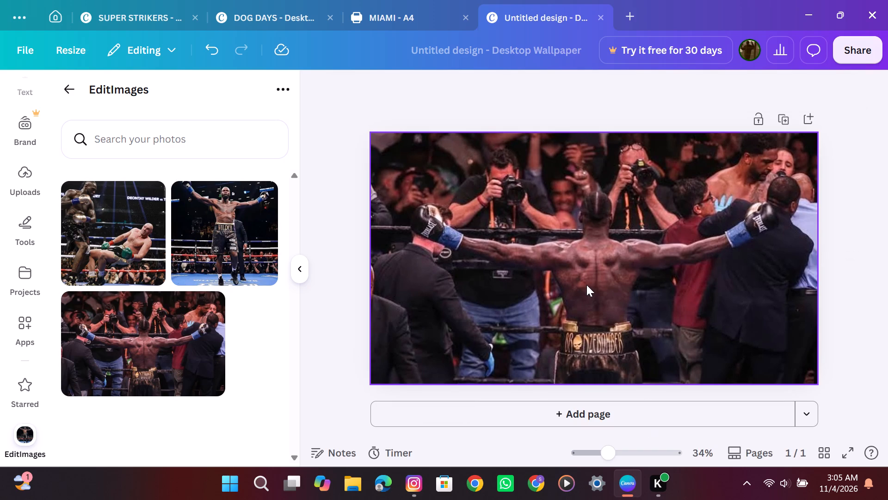
Apply the Upscale image tool to the full-page boxer photo.
{"action": "left_click", "coordinate": [586, 285]}
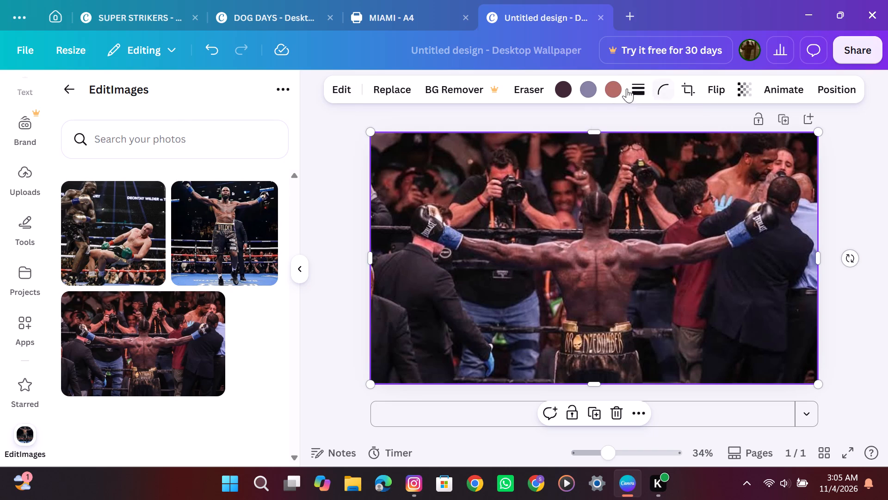
{"action": "left_click", "coordinate": [334, 91]}
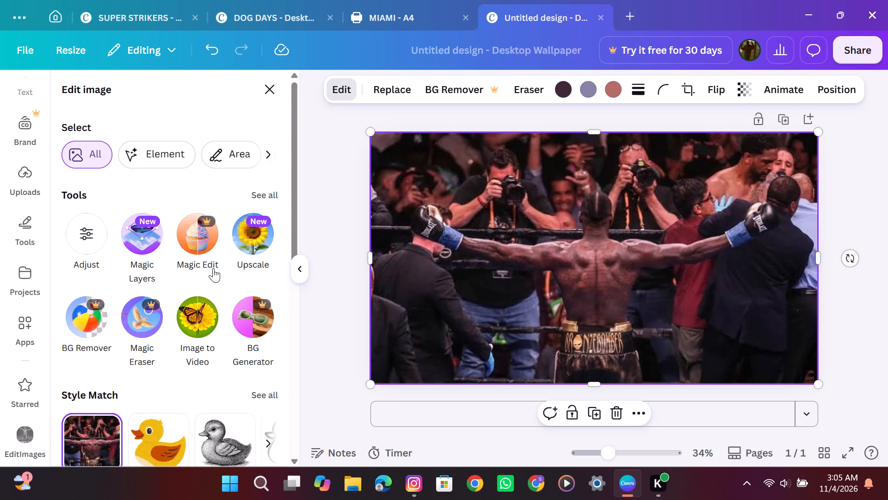
{"action": "scroll", "coordinate": [213, 268], "scroll_direction": "left", "scroll_amount": 1}
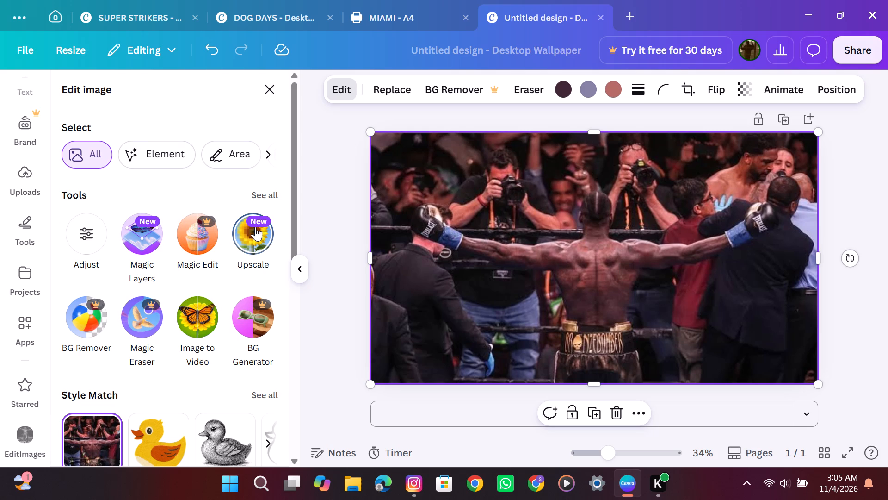
{"action": "left_click", "coordinate": [255, 227]}
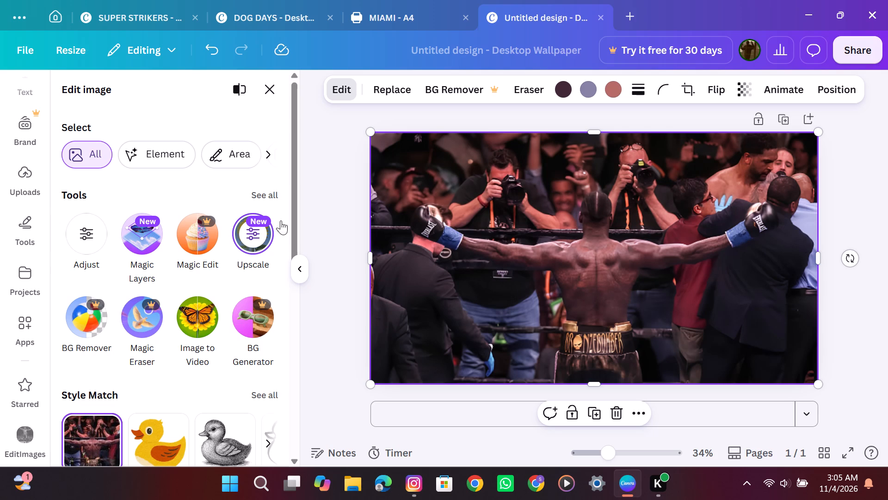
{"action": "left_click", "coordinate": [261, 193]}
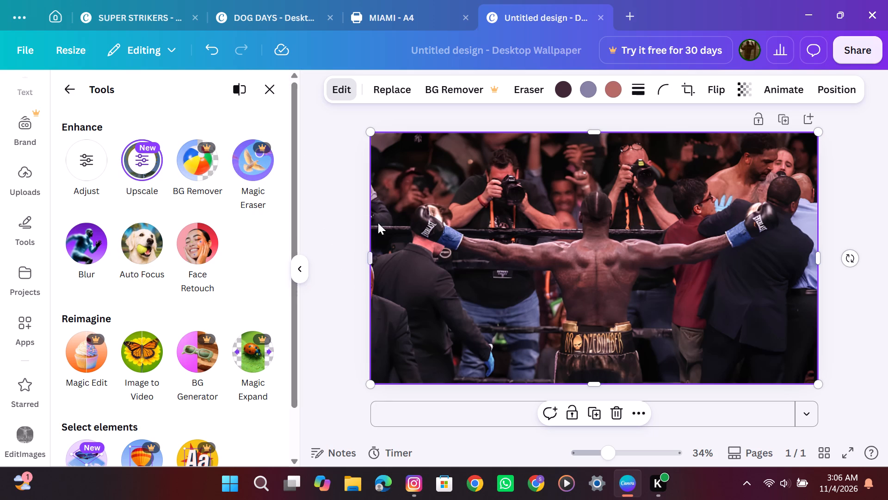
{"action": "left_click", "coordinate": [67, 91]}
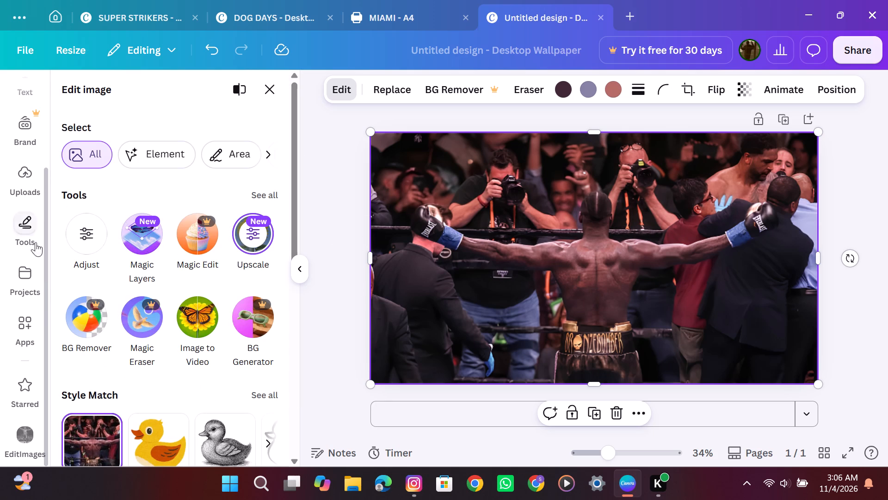
Add a default text box over the photo and move it up, horizontally centred, to the level of the boxer's head.
{"action": "scroll", "coordinate": [38, 275], "scroll_direction": "up", "scroll_amount": 4}
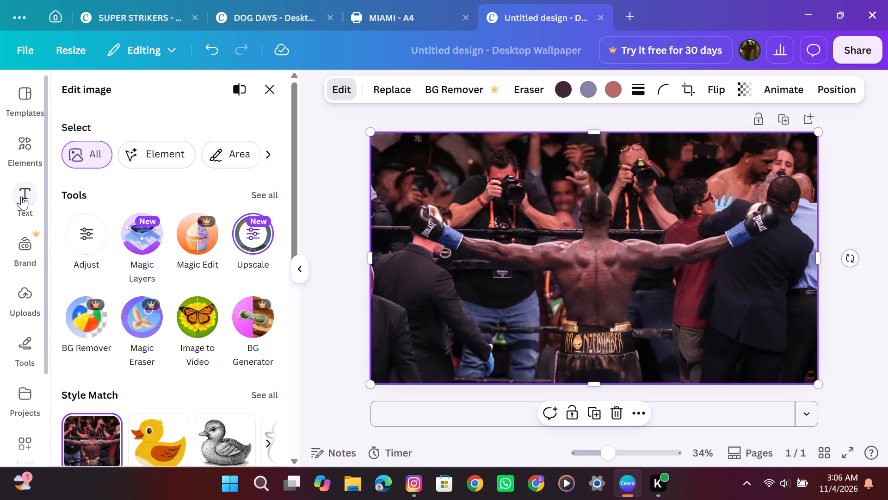
{"action": "left_click", "coordinate": [21, 196]}
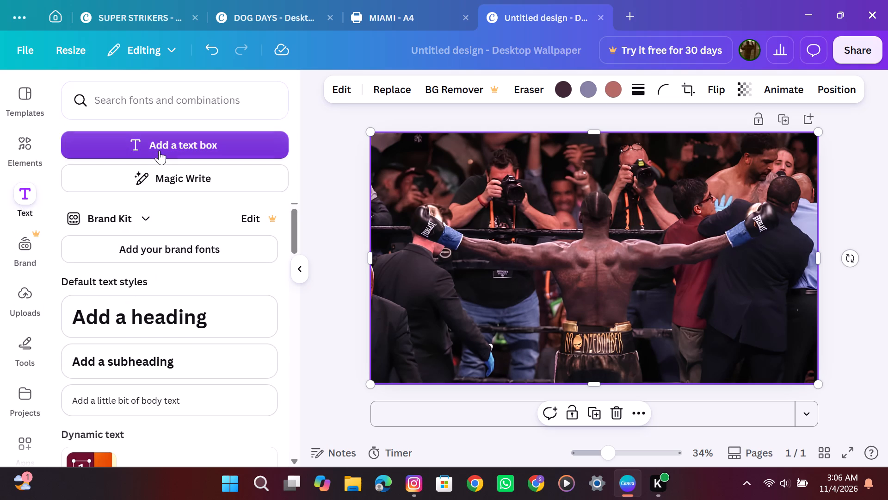
{"action": "left_click", "coordinate": [160, 150]}
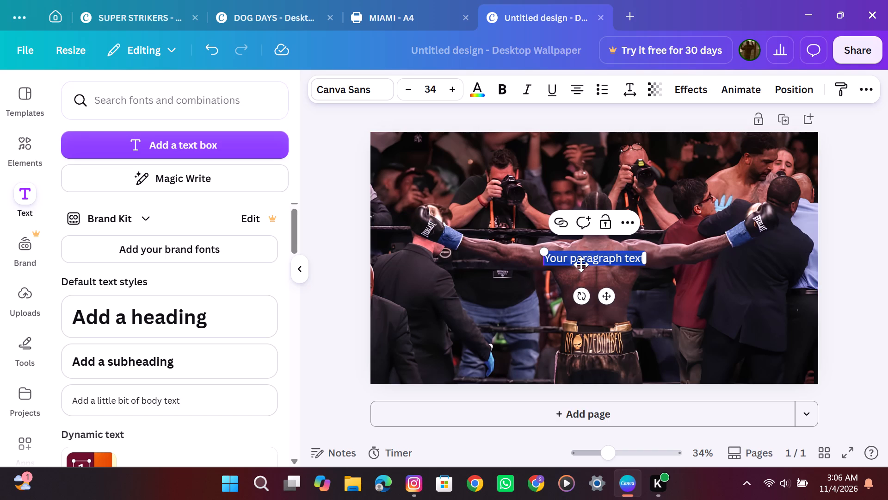
{"action": "left_click", "coordinate": [604, 299]}
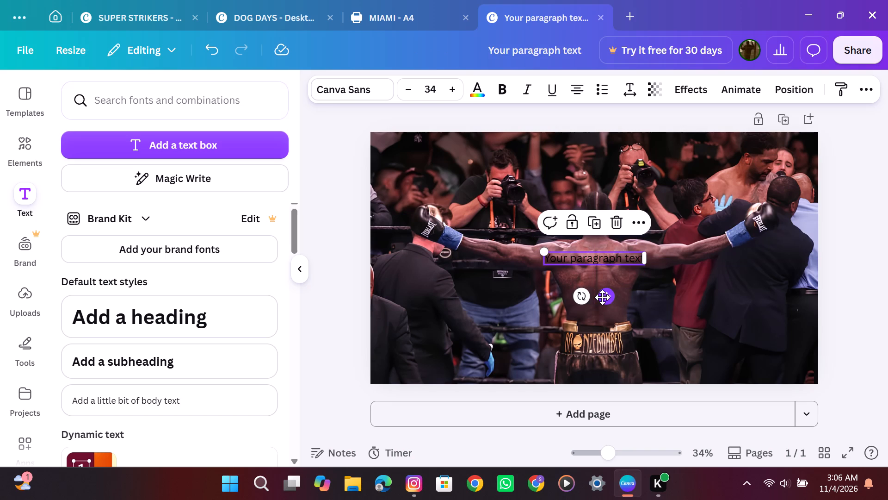
{"action": "left_click", "coordinate": [518, 321]}
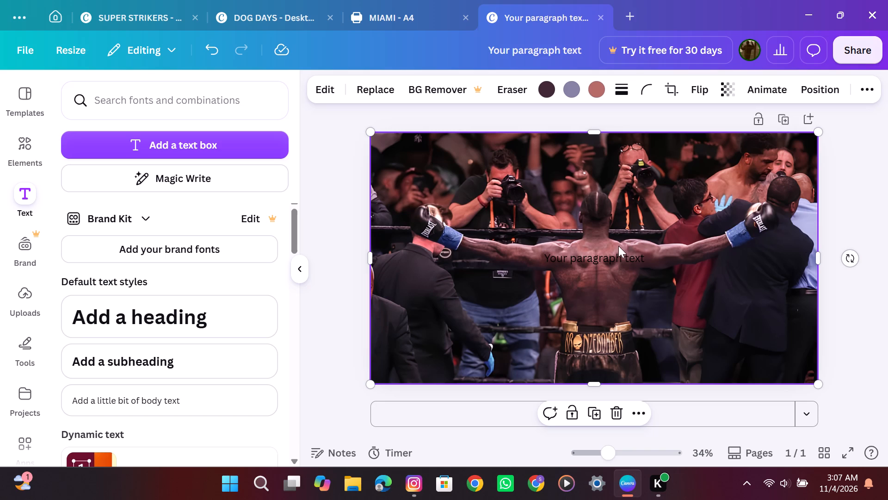
{"action": "left_click_drag", "start_coordinate": [590, 256], "coordinate": [592, 205]}
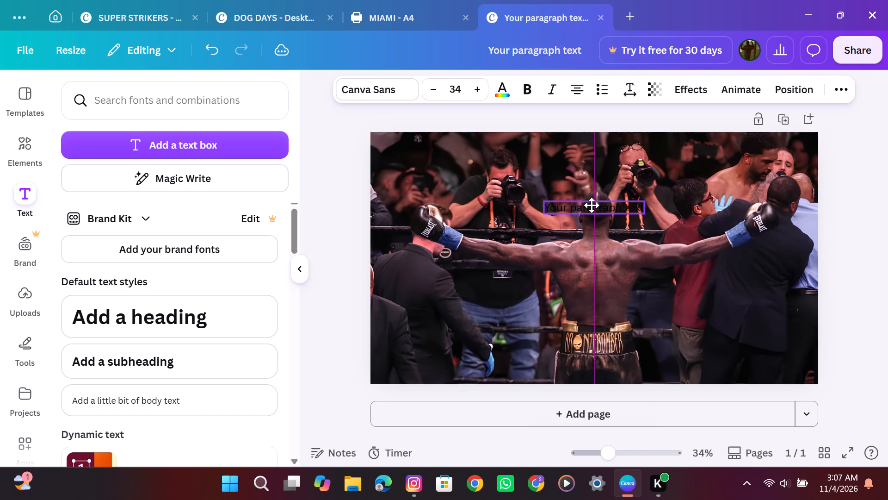
{"action": "left_click_drag", "start_coordinate": [592, 205], "coordinate": [592, 236]}
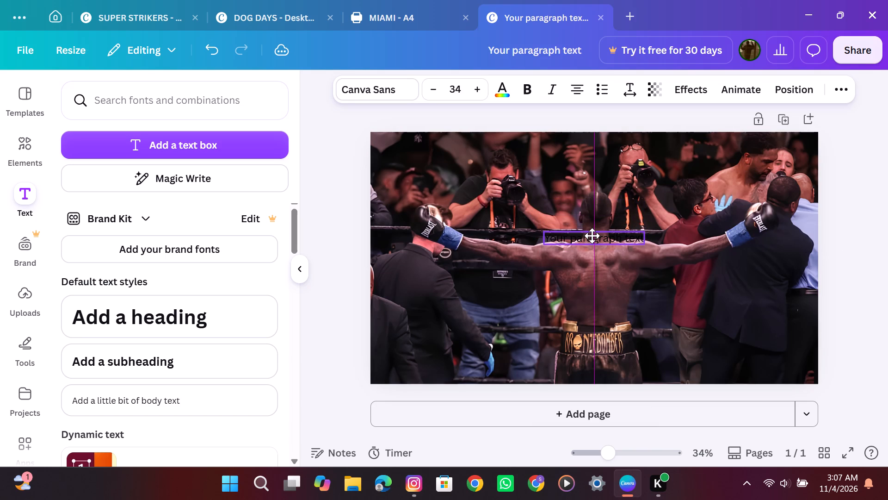
{"action": "left_click_drag", "start_coordinate": [592, 236], "coordinate": [536, 193]}
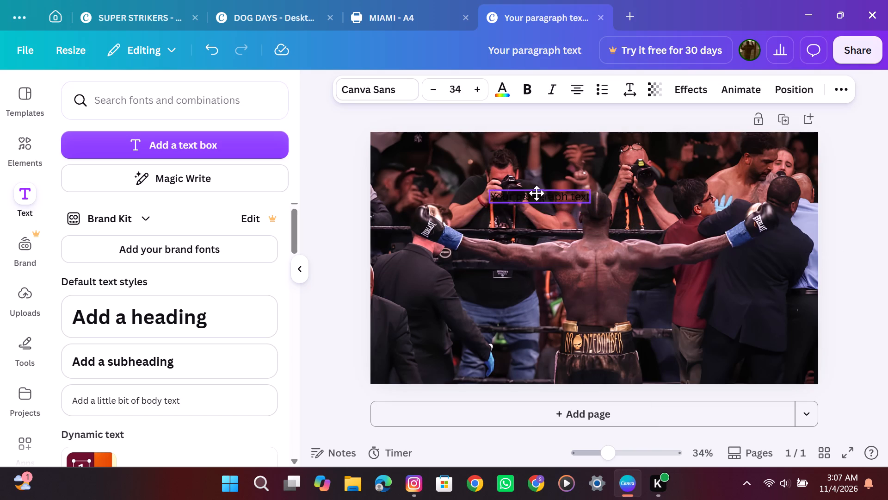
{"action": "left_click_drag", "start_coordinate": [536, 193], "coordinate": [588, 199]}
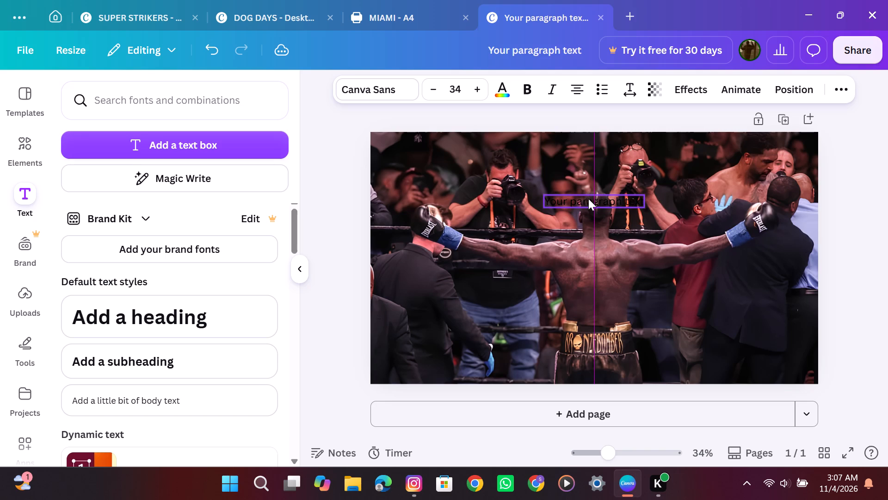
Increase the font size of the placeholder text to 113.
{"action": "left_click", "coordinate": [482, 93]}
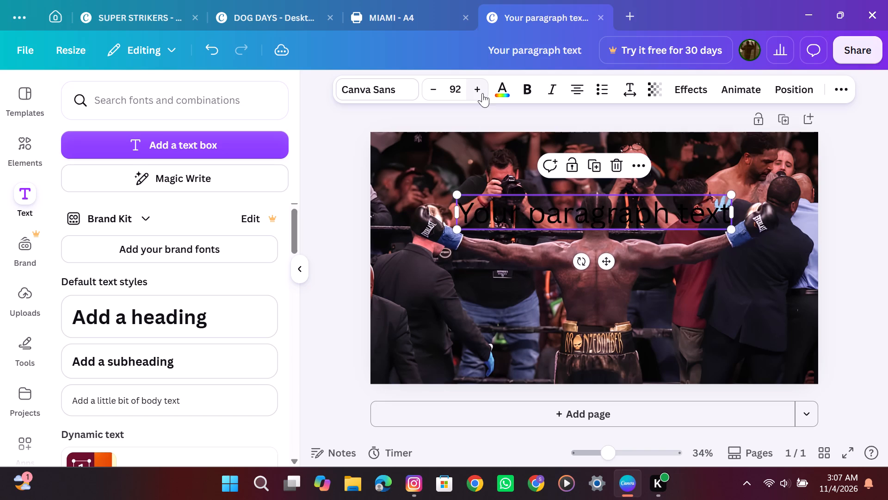
{"action": "left_click", "coordinate": [482, 93]}
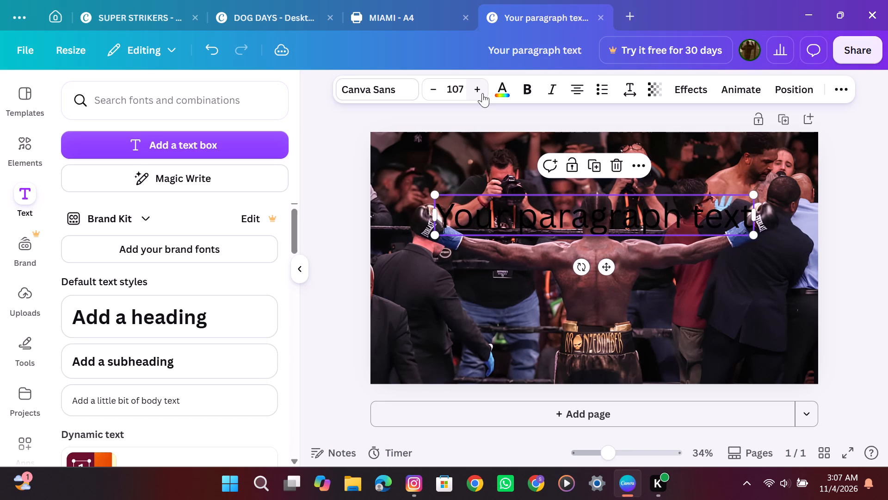
{"action": "left_click", "coordinate": [482, 93]}
{"action": "left_click", "coordinate": [482, 93]}
{"action": "left_click", "coordinate": [482, 93]}
{"action": "left_click", "coordinate": [482, 93]}
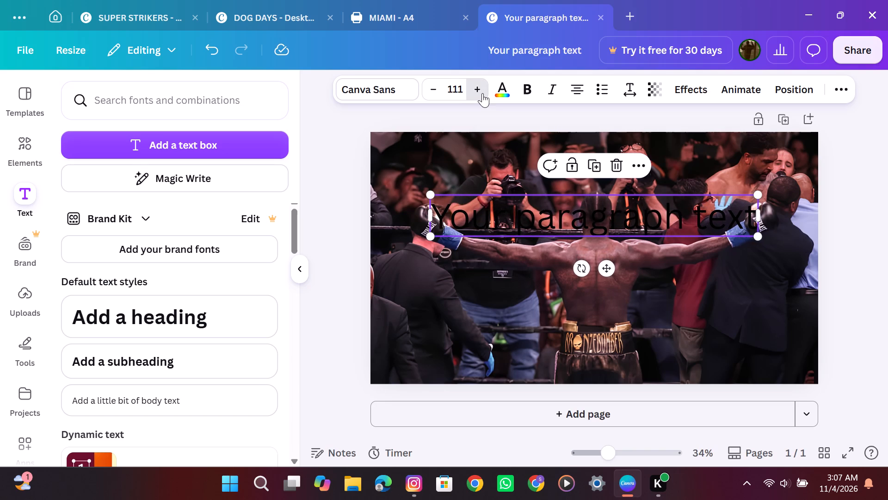
{"action": "left_click", "coordinate": [482, 93]}
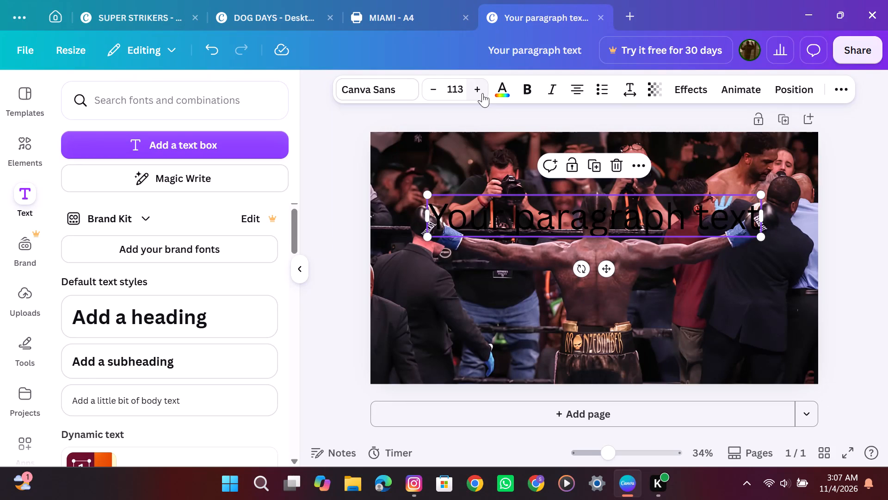
Replace the placeholder text over the photo with the slogan "ILL WIN NO MATTER WHAT".
{"action": "left_click", "coordinate": [743, 224]}
{"action": "left_click", "coordinate": [752, 220]}
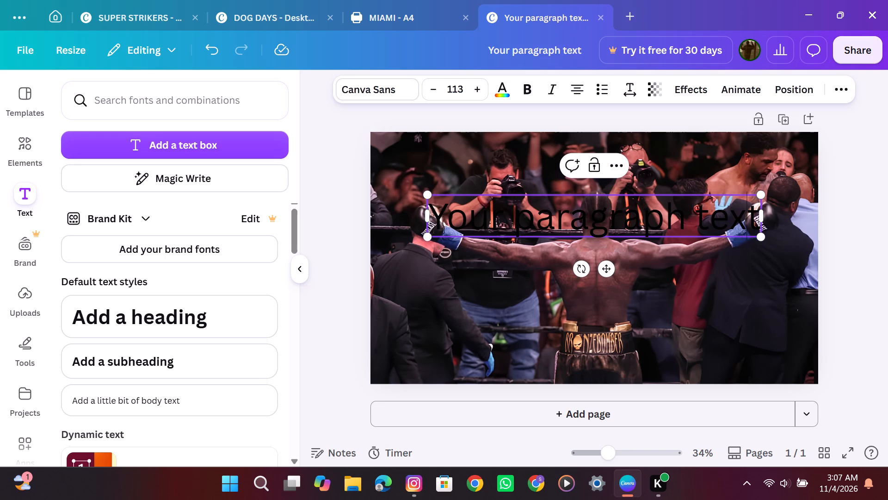
{"action": "key", "text": "Right"}
{"action": "key", "text": "BackSpace"}
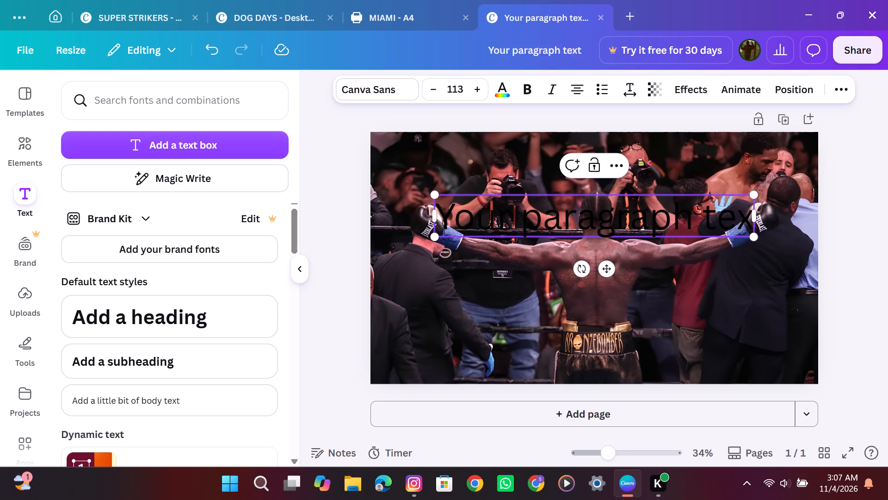
{"action": "key", "text": "BackSpace"}
{"action": "key", "text": "BackSpace"}
{"action": "key", "text": "BackSpace"}
{"action": "key", "text": "BackSpace"}
{"action": "key", "text": "BackSpace"}
{"action": "key", "text": "BackSpace"}
{"action": "key", "text": "BackSpace"}
{"action": "key", "text": "BackSpace"}
{"action": "key", "text": "BackSpace"}
{"action": "key", "text": "BackSpace"}
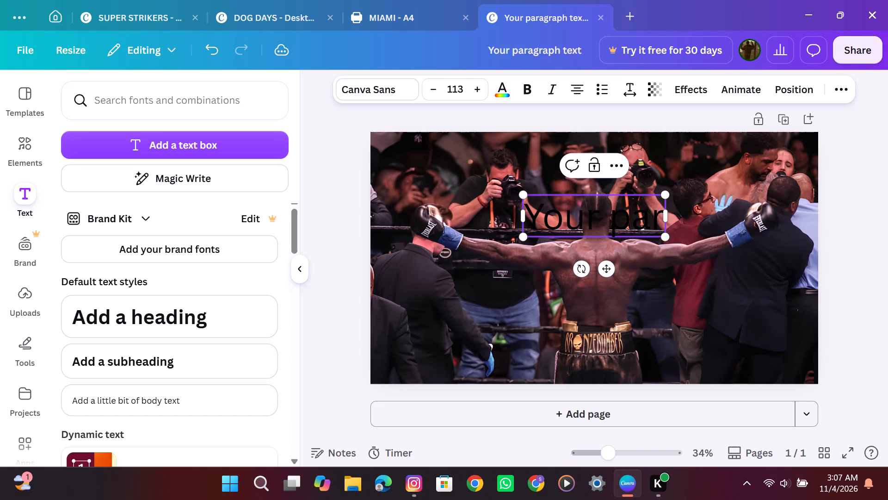
{"action": "key", "text": "BackSpace"}
{"action": "key", "text": "BackSpace"}
{"action": "key", "text": "BackSpace"}
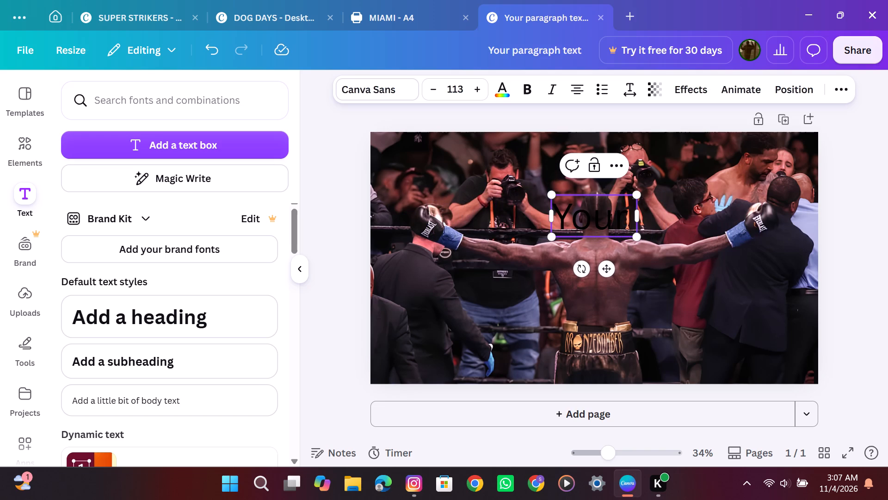
{"action": "key", "text": "BackSpace"}
{"action": "key", "text": "BackSpace"}
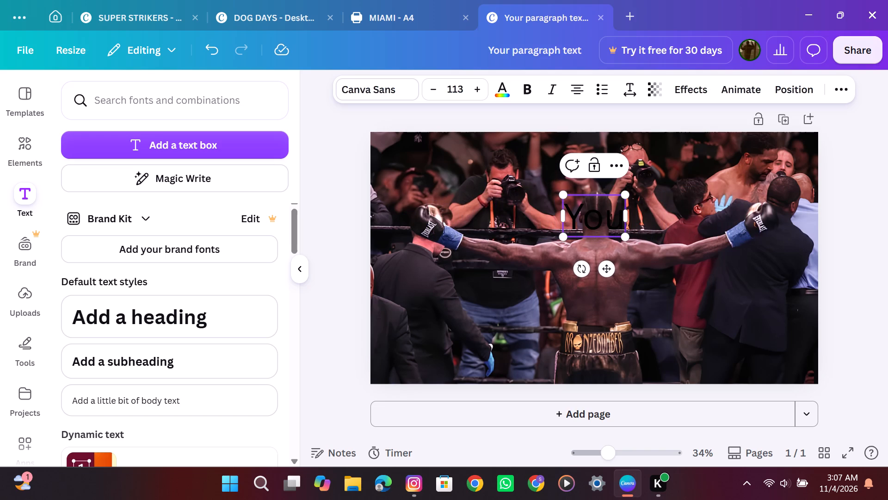
{"action": "key", "text": "BackSpace"}
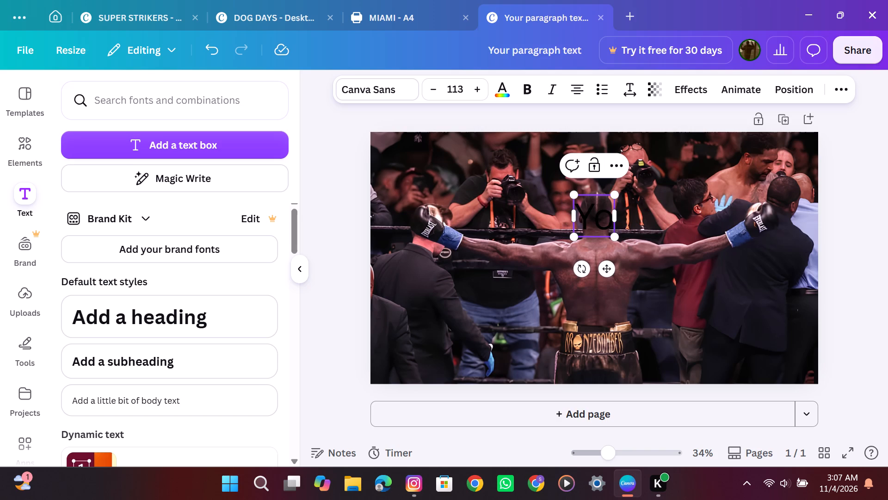
{"action": "key", "text": "BackSpace"}
{"action": "key", "text": "BackSpace"}
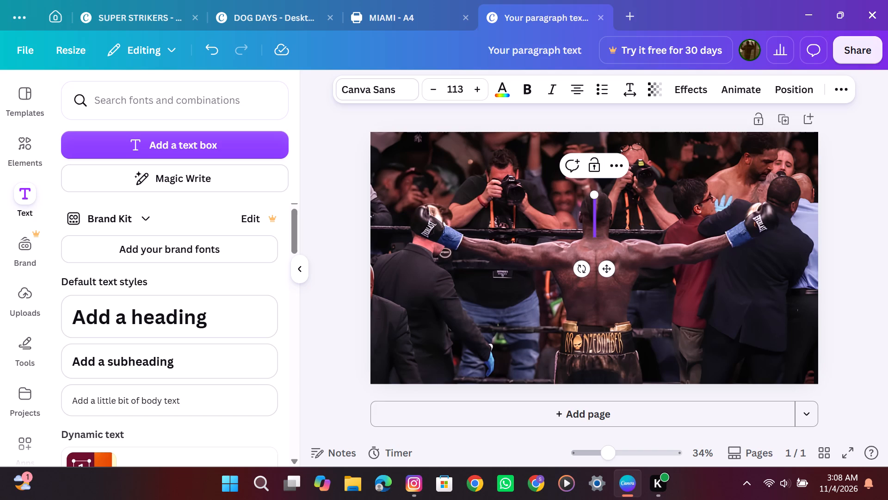
{"action": "key", "text": "i"}
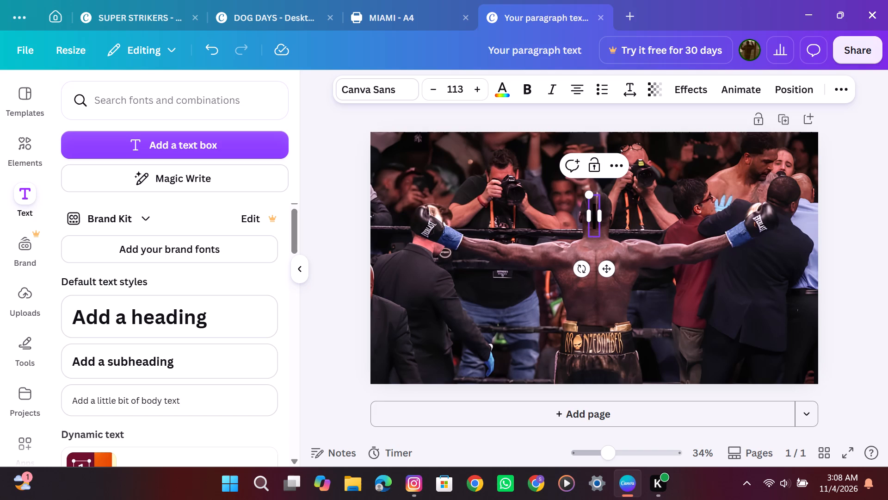
{"action": "type", "text": "LL"}
{"action": "key", "text": "space"}
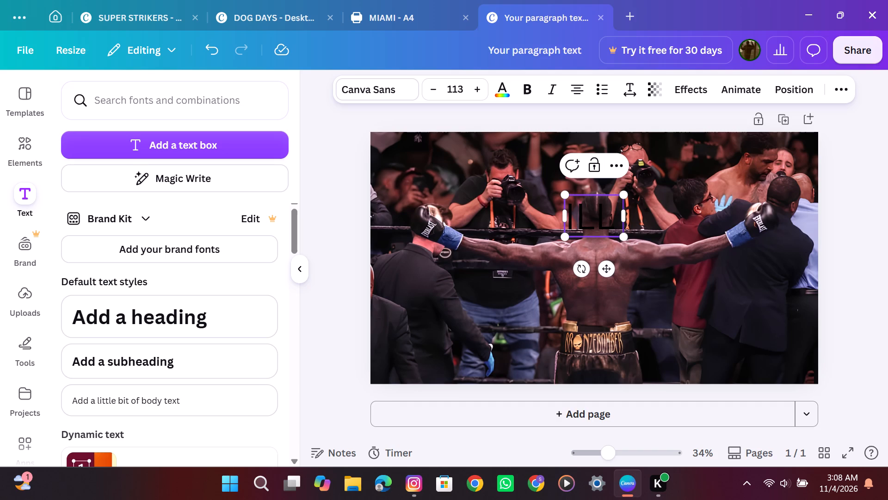
{"action": "type", "text": "WIN"}
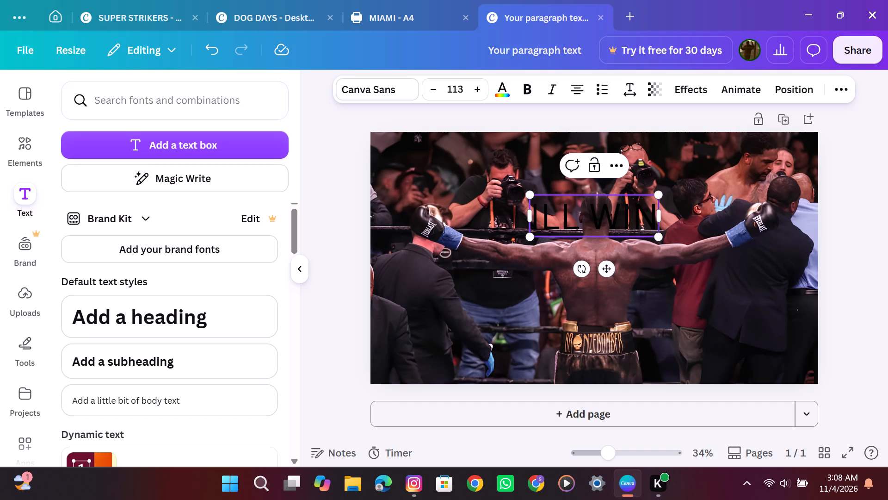
{"action": "key", "text": "space"}
{"action": "type", "text": "NO"}
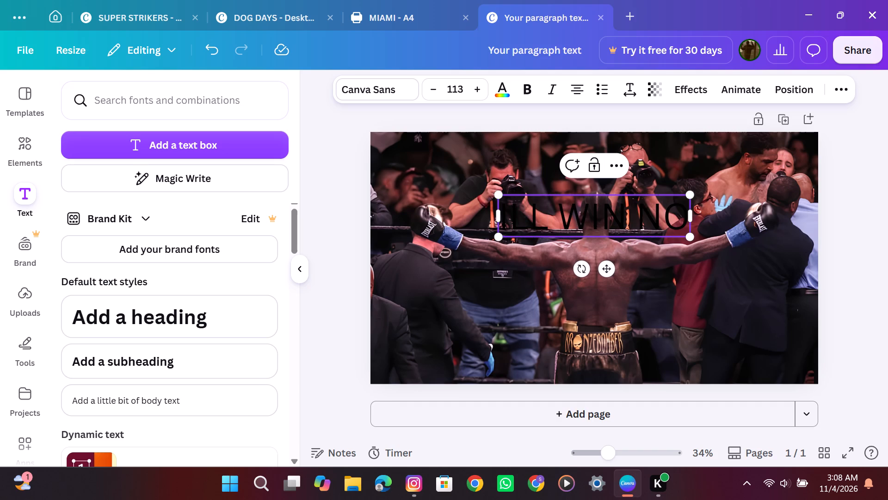
{"action": "key", "text": "space"}
{"action": "type", "text": "MAT"}
{"action": "type", "text": "TER"}
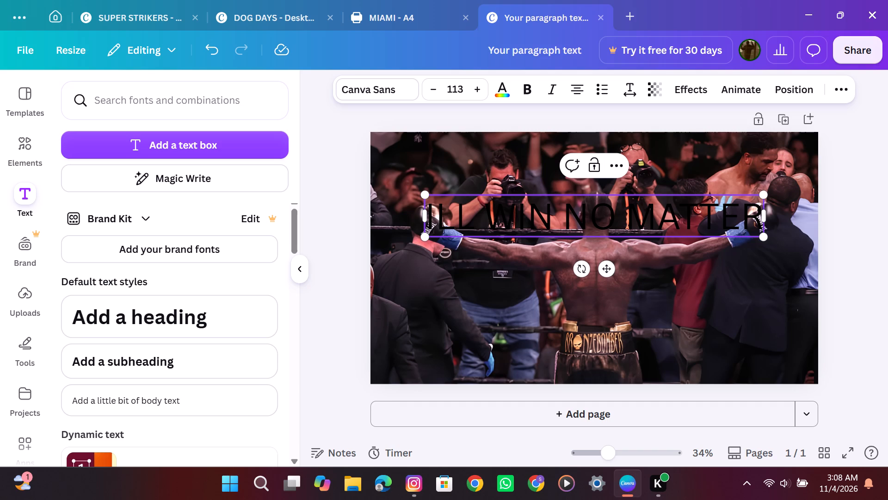
{"action": "key", "text": "space"}
{"action": "type", "text": "W"}
{"action": "type", "text": "HA"}
{"action": "key", "text": "t"}
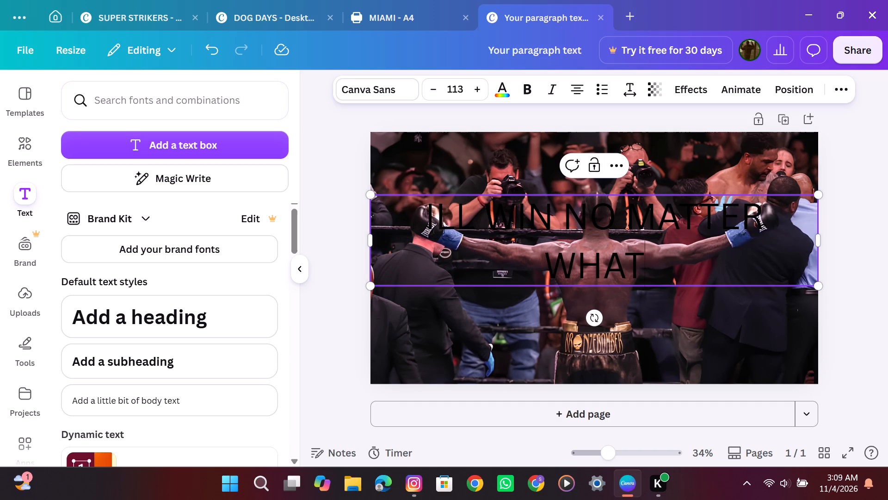
{"action": "left_click", "coordinate": [523, 340]}
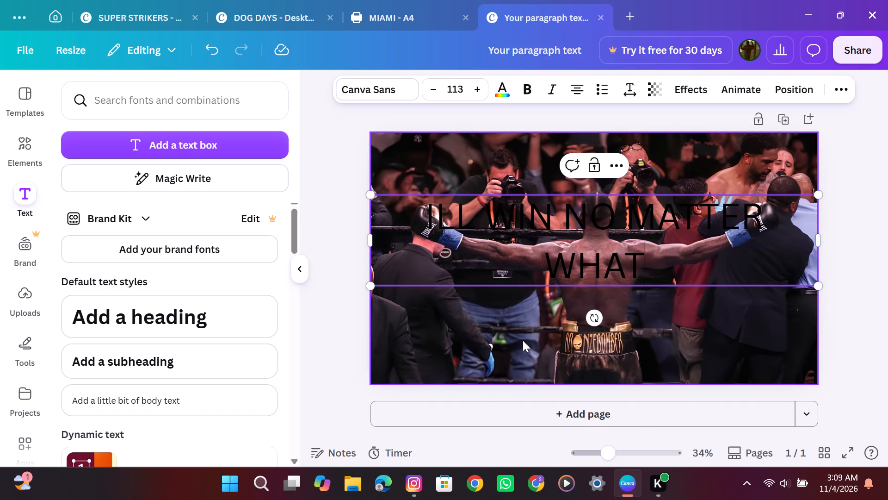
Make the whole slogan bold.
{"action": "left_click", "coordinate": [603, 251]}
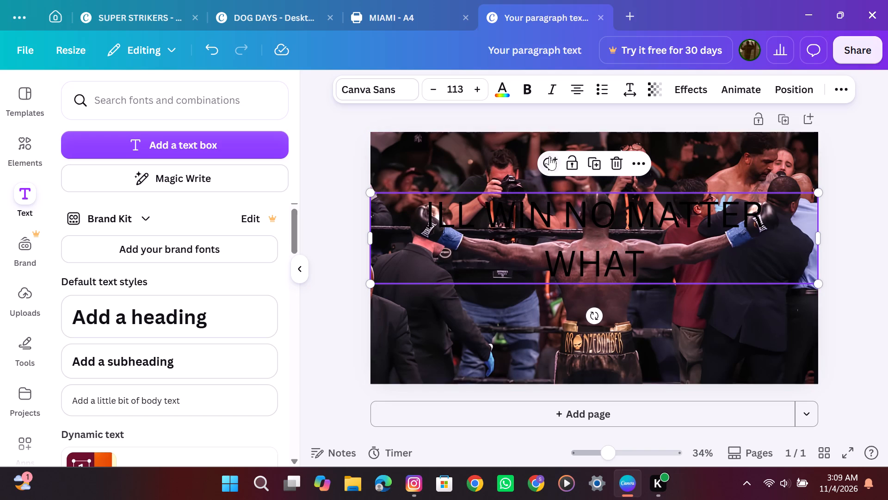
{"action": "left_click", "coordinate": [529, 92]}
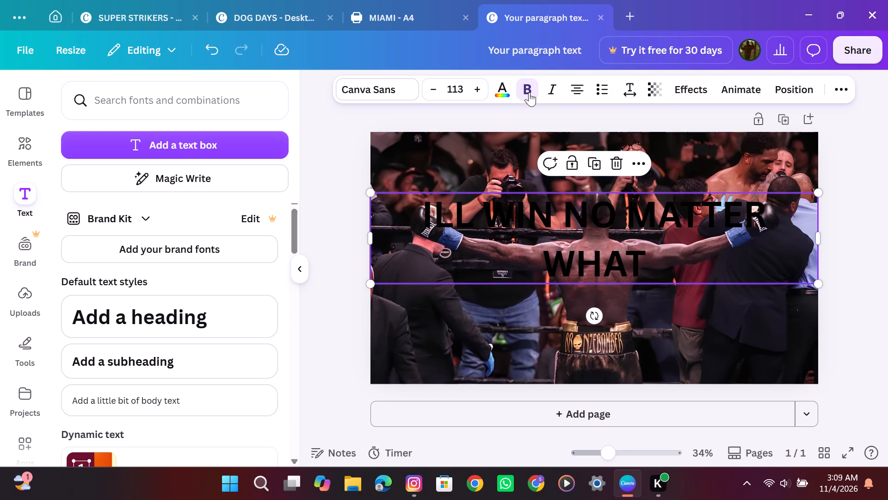
Try the Anton, League Spartan and Archivo Black fonts on the slogan and settle on Gagalin.
{"action": "left_click", "coordinate": [404, 94]}
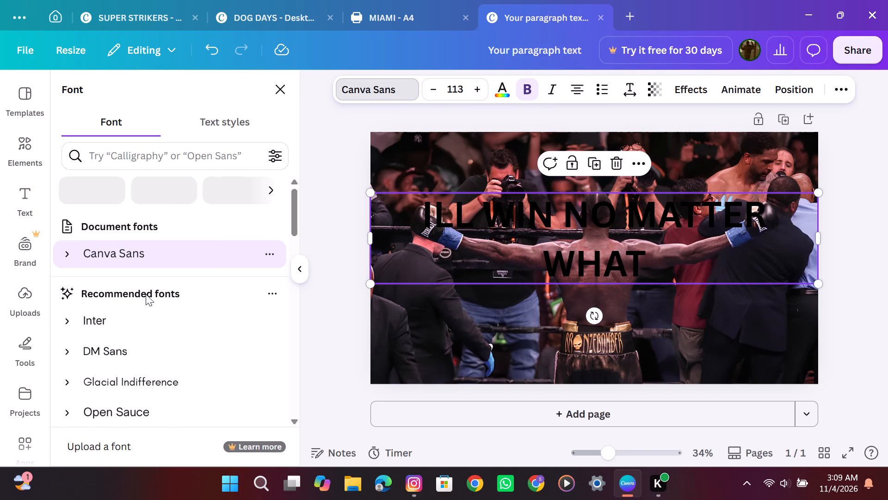
{"action": "scroll", "coordinate": [137, 323], "scroll_direction": "down", "scroll_amount": 1}
{"action": "left_click", "coordinate": [115, 346]}
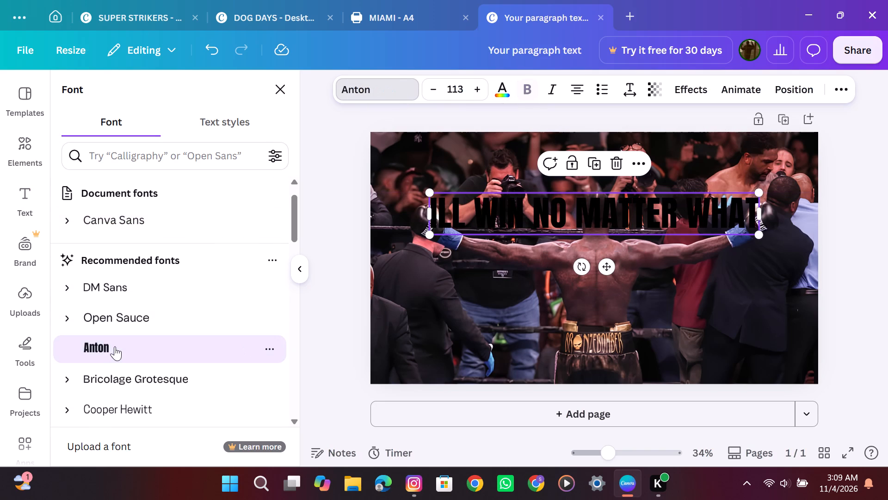
{"action": "scroll", "coordinate": [114, 365], "scroll_direction": "down", "scroll_amount": 2}
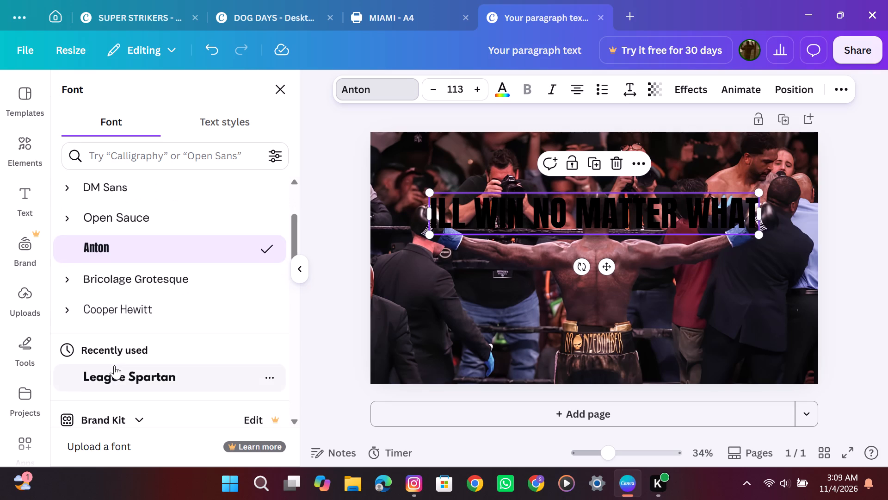
{"action": "scroll", "coordinate": [114, 365], "scroll_direction": "down", "scroll_amount": 1}
{"action": "left_click", "coordinate": [114, 365]}
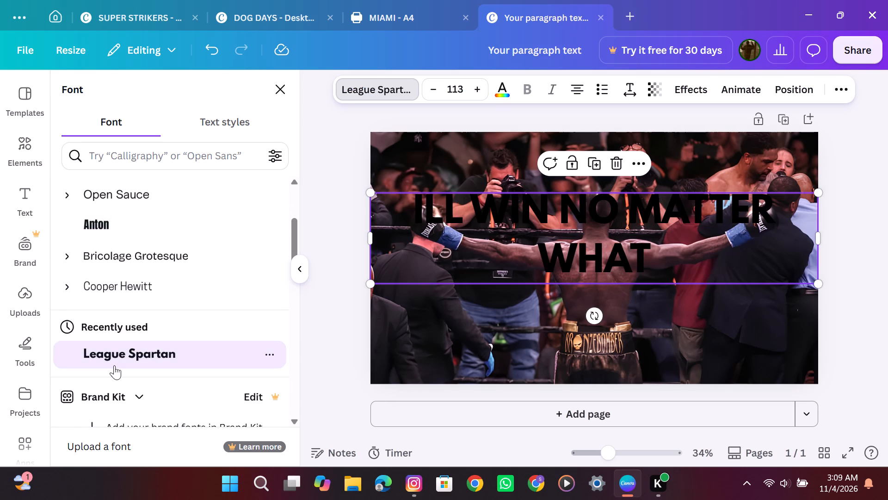
{"action": "scroll", "coordinate": [114, 365], "scroll_direction": "down", "scroll_amount": 2}
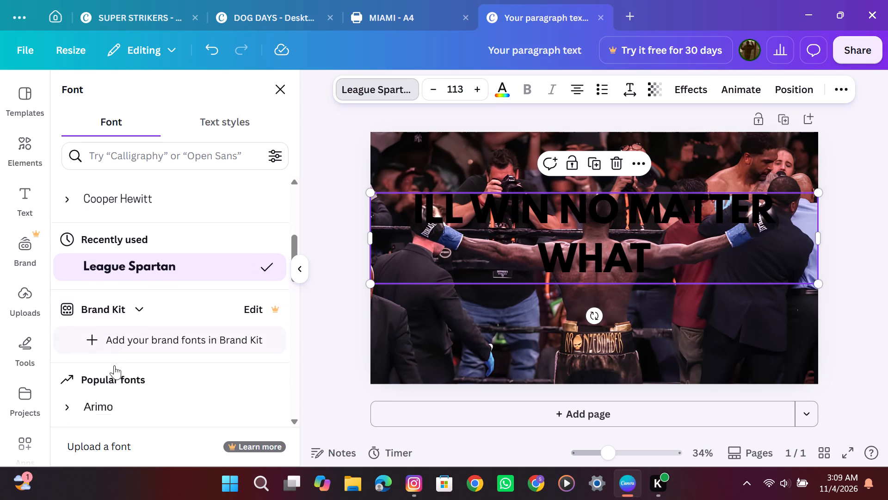
{"action": "scroll", "coordinate": [114, 365], "scroll_direction": "down", "scroll_amount": 4}
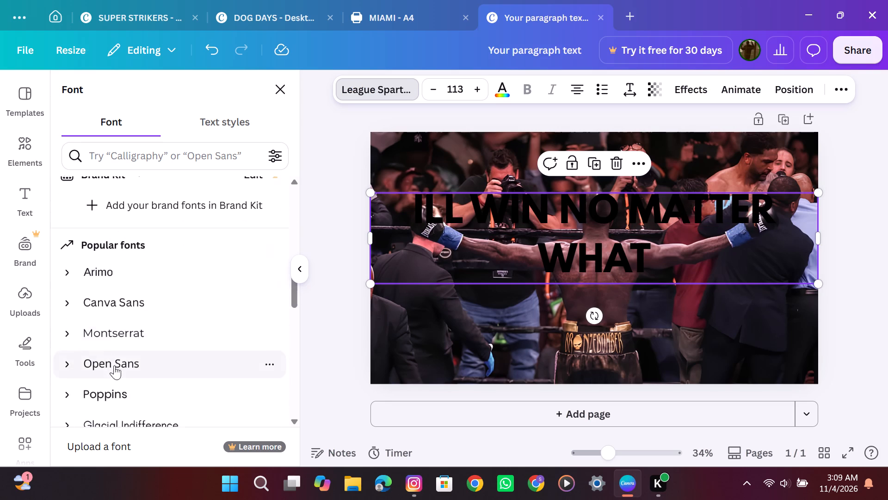
{"action": "scroll", "coordinate": [114, 365], "scroll_direction": "down", "scroll_amount": 3}
{"action": "left_click", "coordinate": [114, 365]}
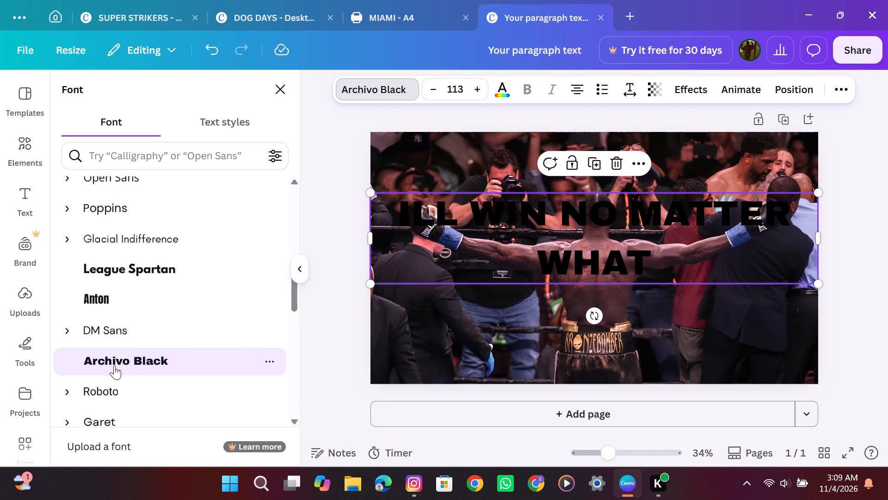
{"action": "scroll", "coordinate": [114, 365], "scroll_direction": "down", "scroll_amount": 5}
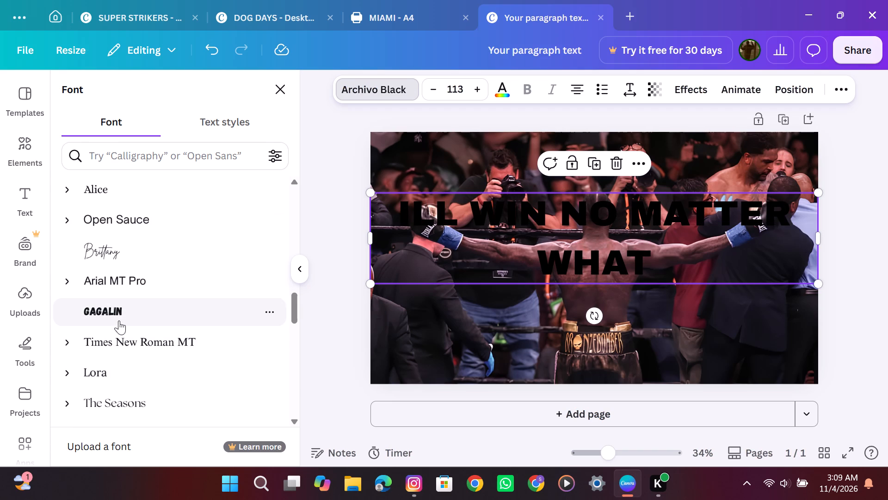
{"action": "left_click", "coordinate": [119, 320]}
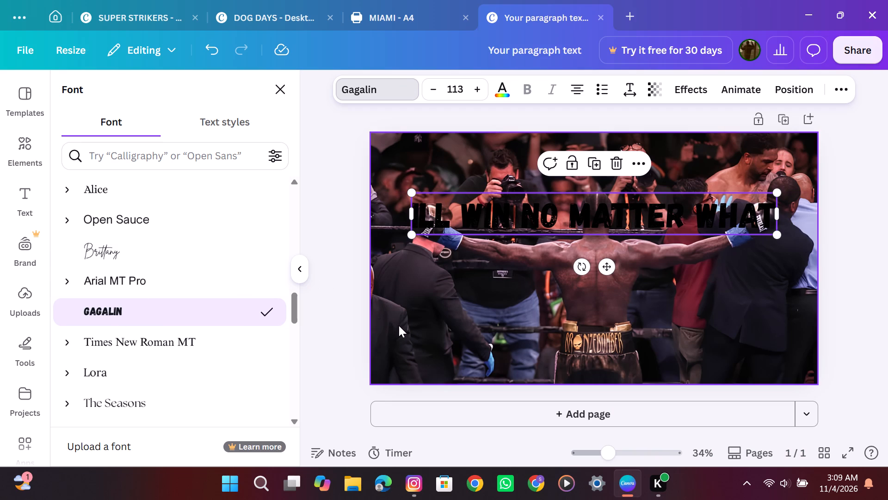
Change the slogan's text colour to the white already used in this design.
{"action": "left_click", "coordinate": [506, 95]}
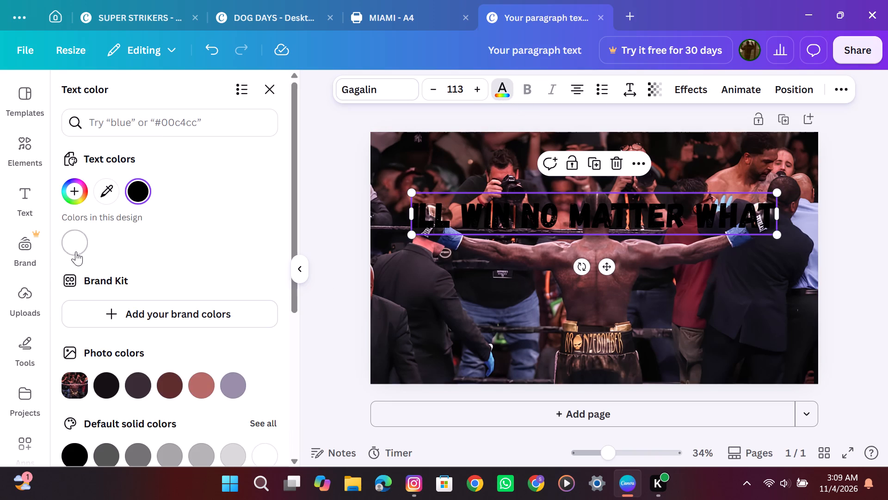
{"action": "left_click", "coordinate": [75, 251]}
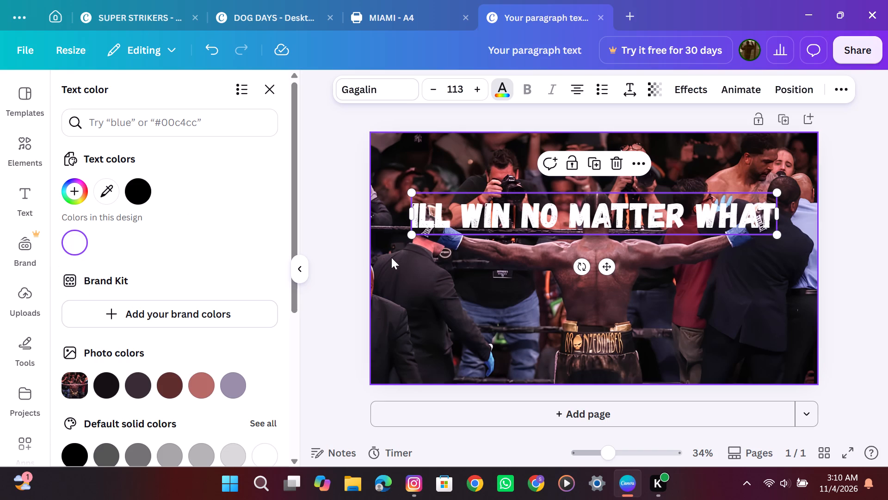
{"action": "left_click", "coordinate": [436, 301]}
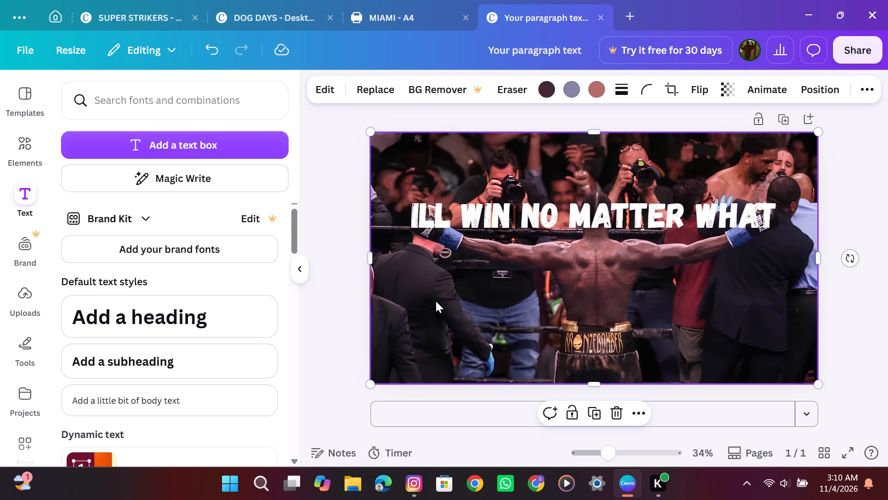
Try the slogan lower across the boxer's outstretched arms and move it up above his head, keeping it horizontally centred.
{"action": "left_click_drag", "start_coordinate": [579, 219], "coordinate": [579, 232]}
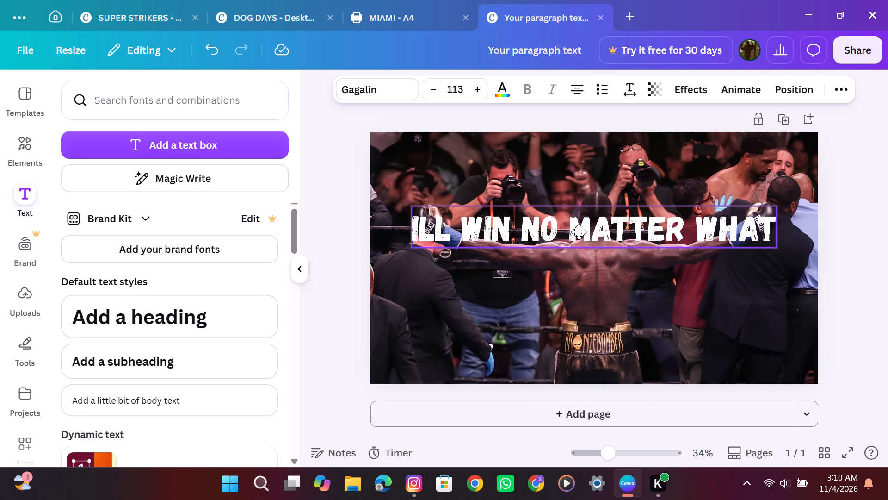
{"action": "left_click_drag", "start_coordinate": [579, 232], "coordinate": [579, 236]}
{"action": "left_click", "coordinate": [488, 302]}
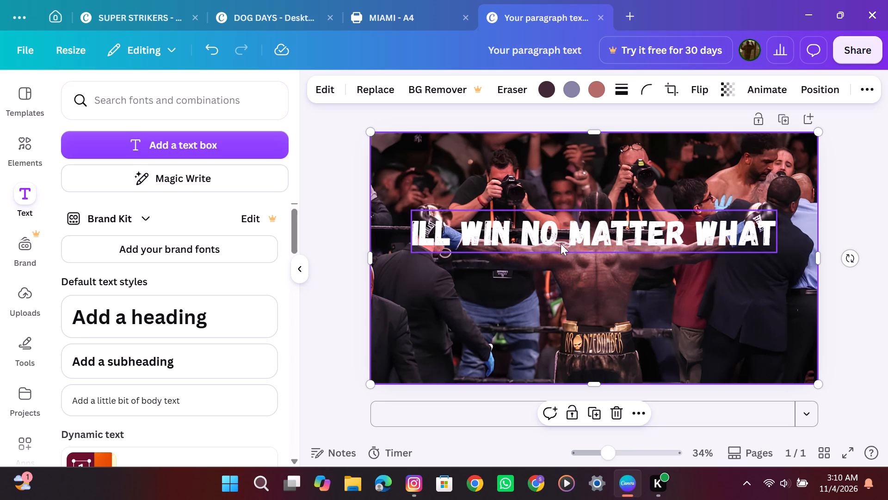
{"action": "left_click_drag", "start_coordinate": [569, 235], "coordinate": [569, 177]}
{"action": "left_click", "coordinate": [483, 283]}
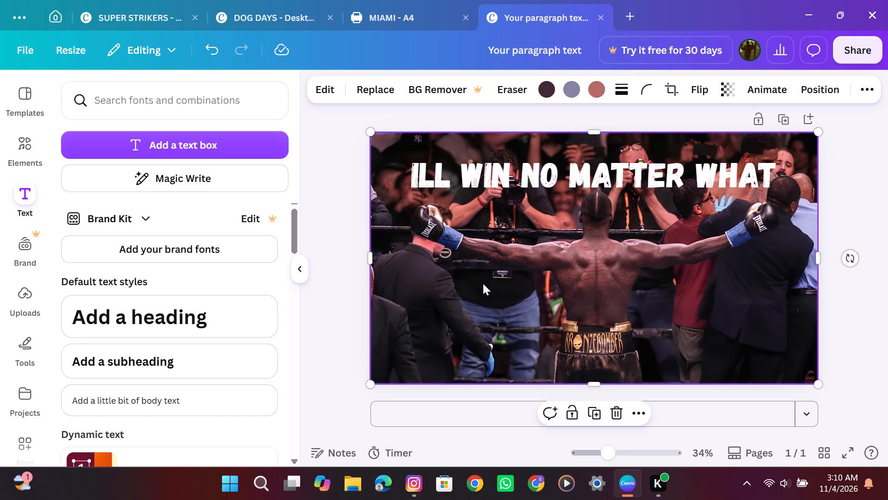
Try green and lime on the slogan's text and settle on the default solid yellow.
{"action": "left_click", "coordinate": [492, 184]}
{"action": "left_click", "coordinate": [505, 97]}
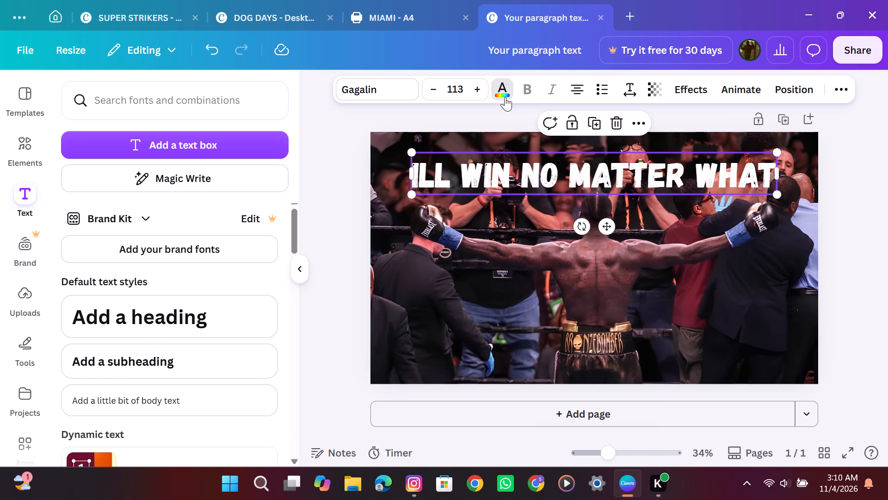
{"action": "scroll", "coordinate": [211, 357], "scroll_direction": "down", "scroll_amount": 2}
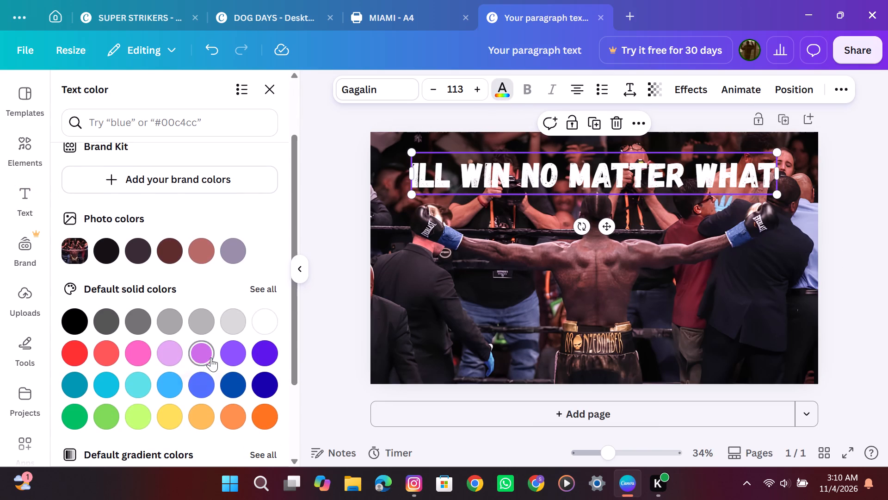
{"action": "left_click", "coordinate": [80, 423]}
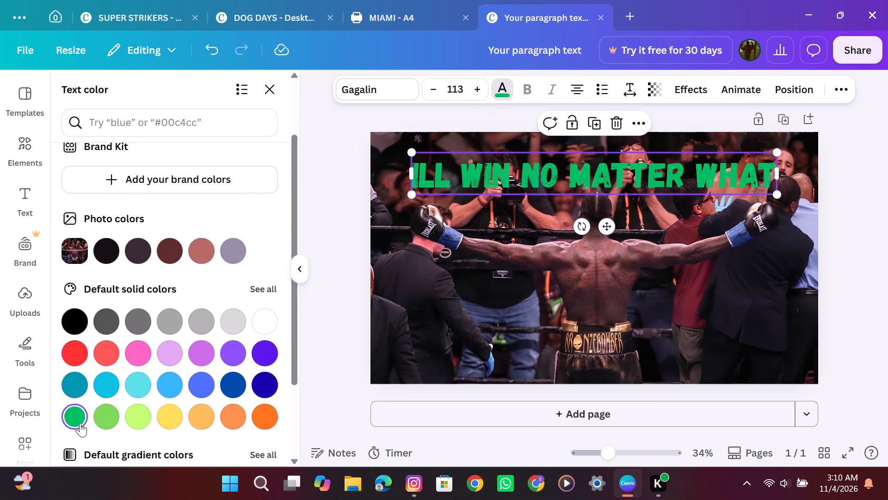
{"action": "left_click", "coordinate": [138, 415]}
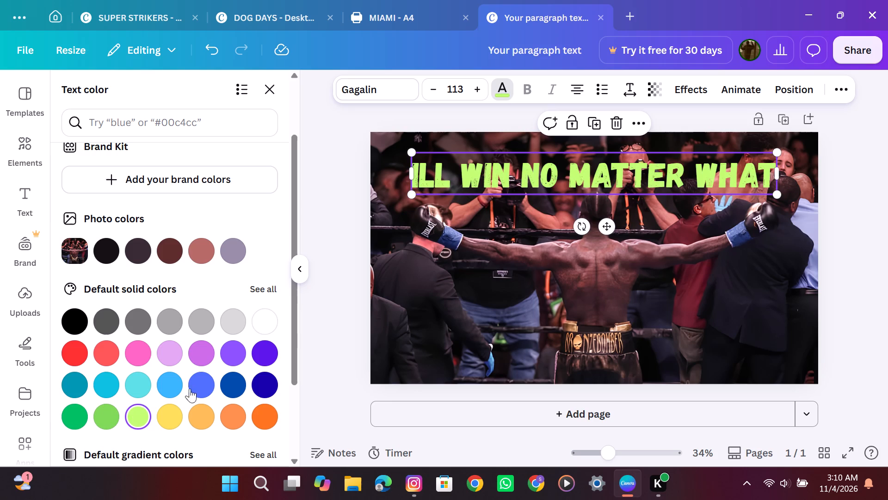
{"action": "left_click", "coordinate": [175, 422]}
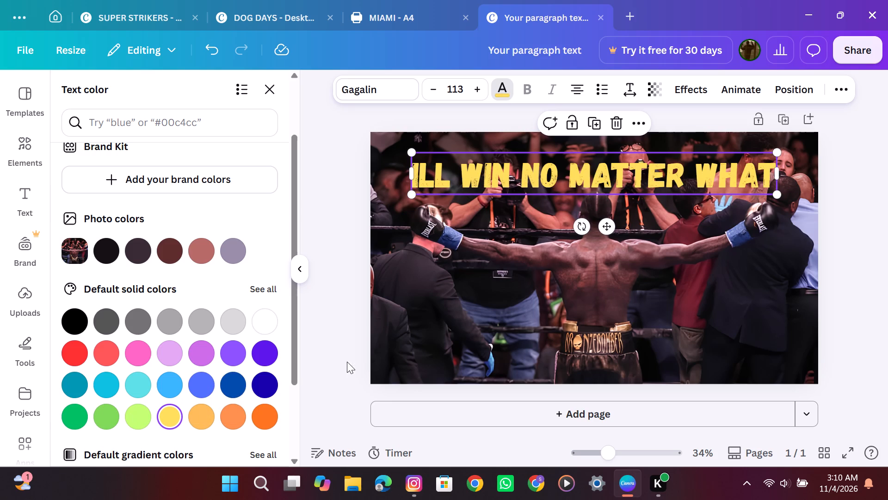
{"action": "left_click", "coordinate": [440, 337]}
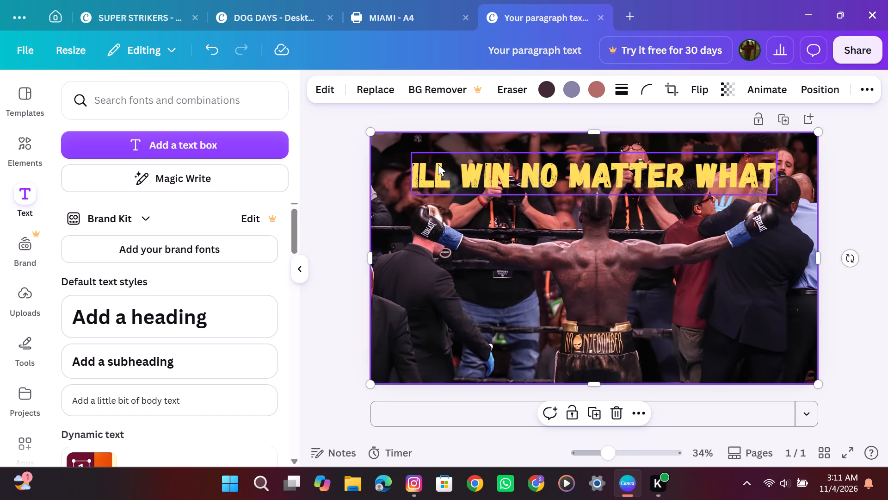
Add a Background effect behind the slogan, trying dark grey and settling on black for its colour.
{"action": "left_click", "coordinate": [416, 174]}
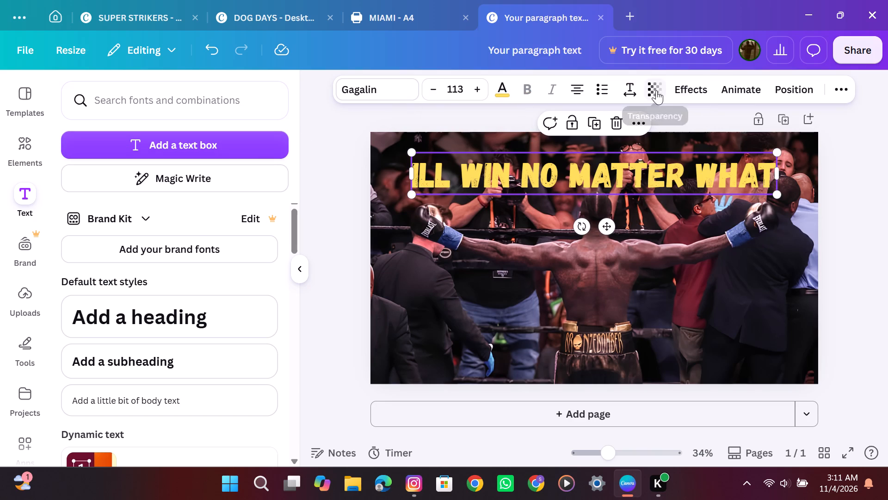
{"action": "left_click", "coordinate": [682, 81]}
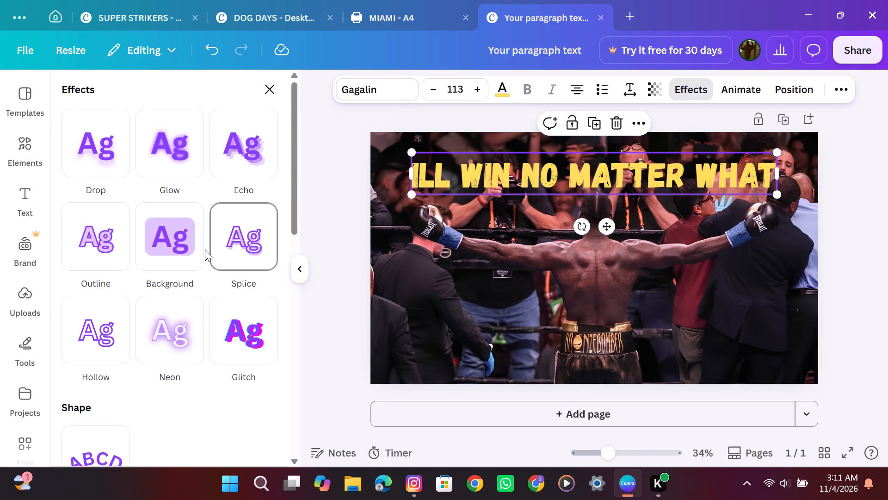
{"action": "left_click", "coordinate": [181, 249]}
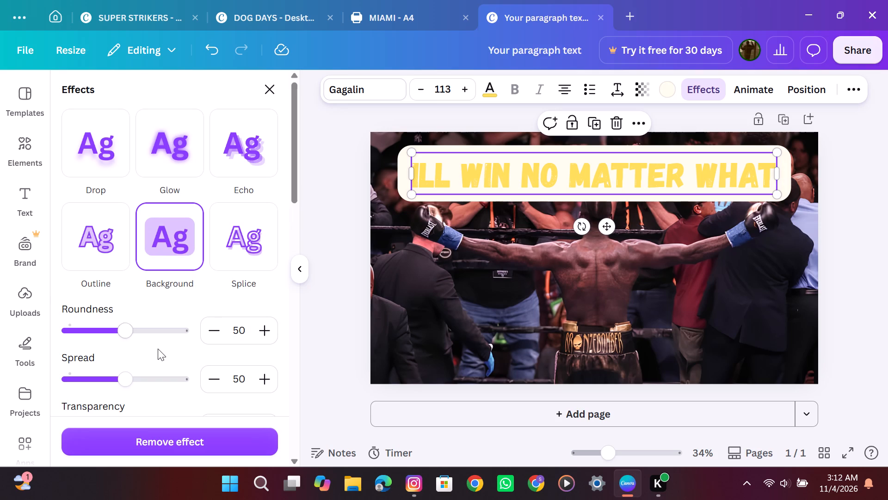
{"action": "scroll", "coordinate": [158, 349], "scroll_direction": "down", "scroll_amount": 1}
{"action": "left_click", "coordinate": [268, 381]}
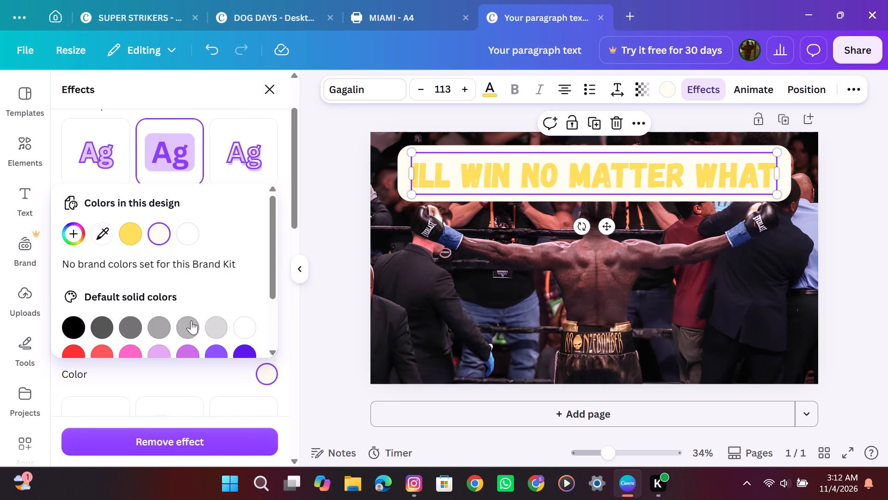
{"action": "left_click", "coordinate": [98, 328]}
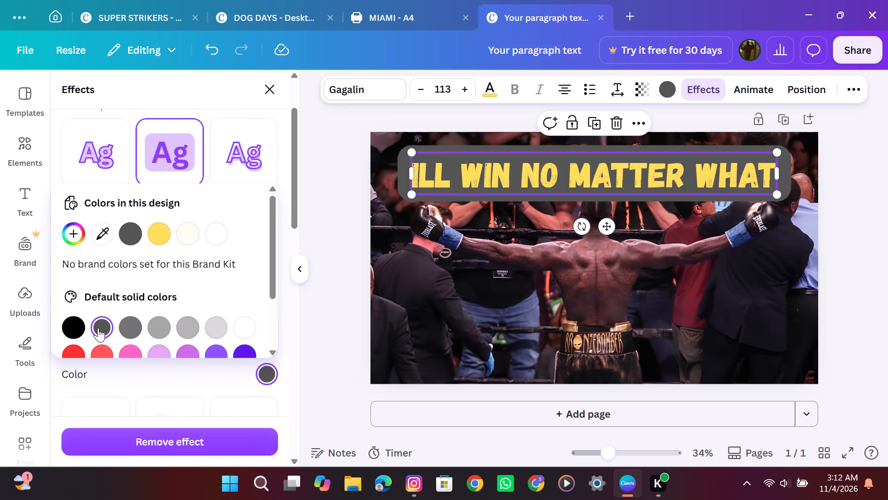
{"action": "scroll", "coordinate": [194, 330], "scroll_direction": "down", "scroll_amount": 1}
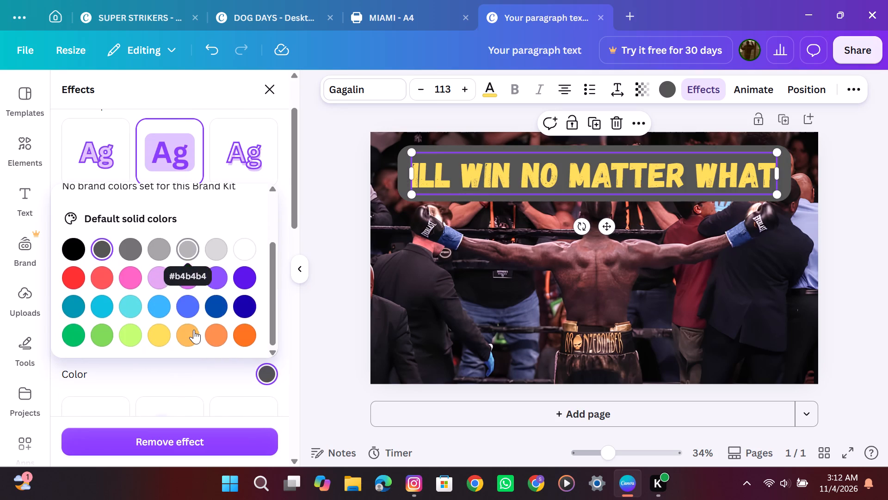
{"action": "scroll", "coordinate": [194, 330], "scroll_direction": "down", "scroll_amount": 1}
{"action": "scroll", "coordinate": [194, 330], "scroll_direction": "up", "scroll_amount": 3}
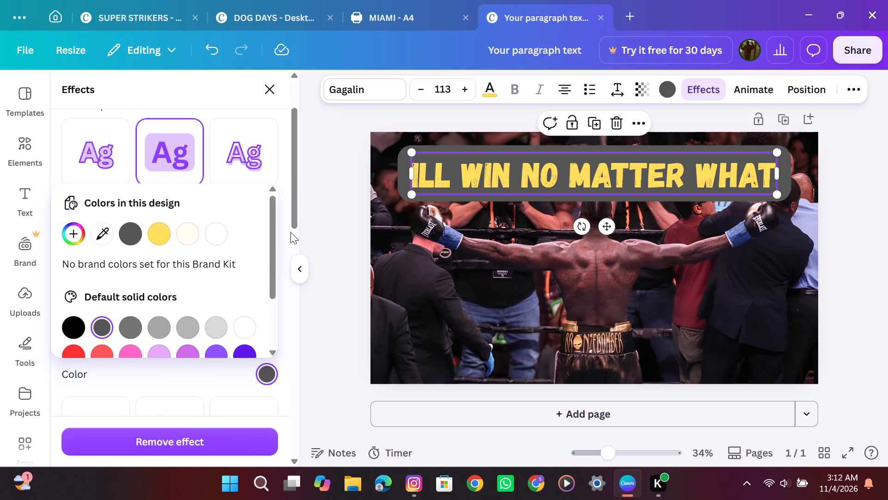
{"action": "left_click", "coordinate": [79, 325]}
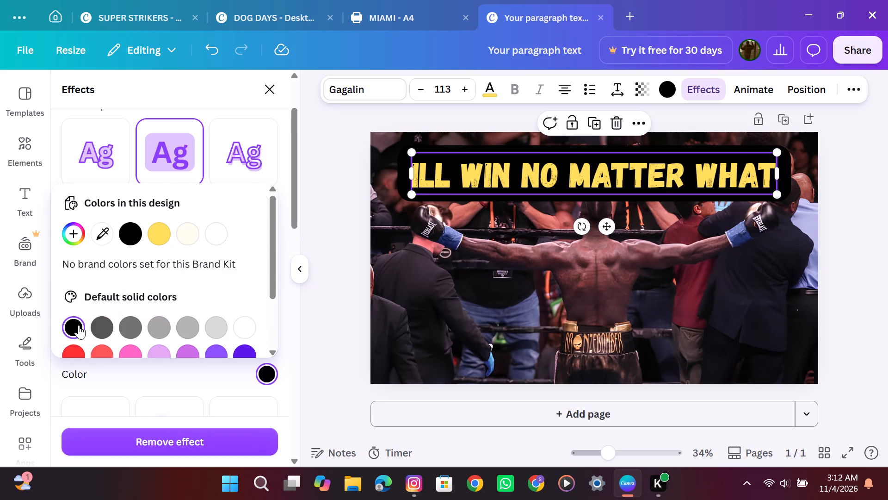
{"action": "left_click", "coordinate": [293, 207]}
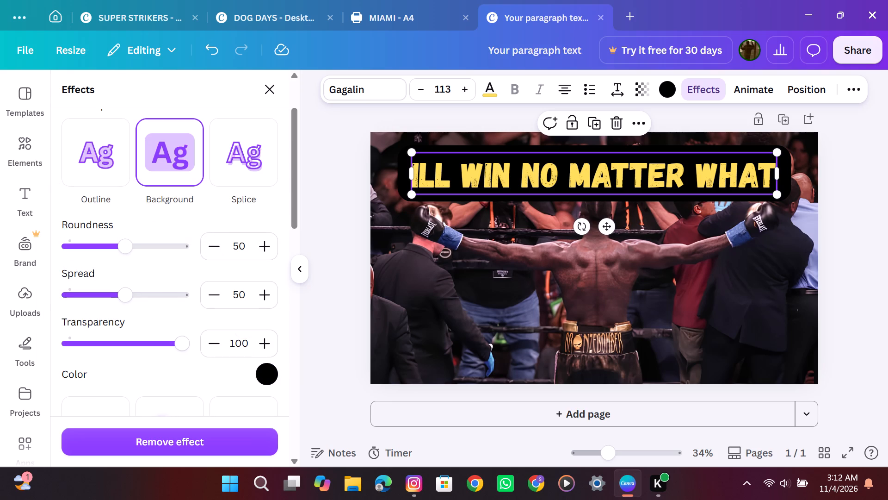
Set the transparency of the slogan's background effect to 50.
{"action": "left_click_drag", "start_coordinate": [180, 344], "coordinate": [136, 351]}
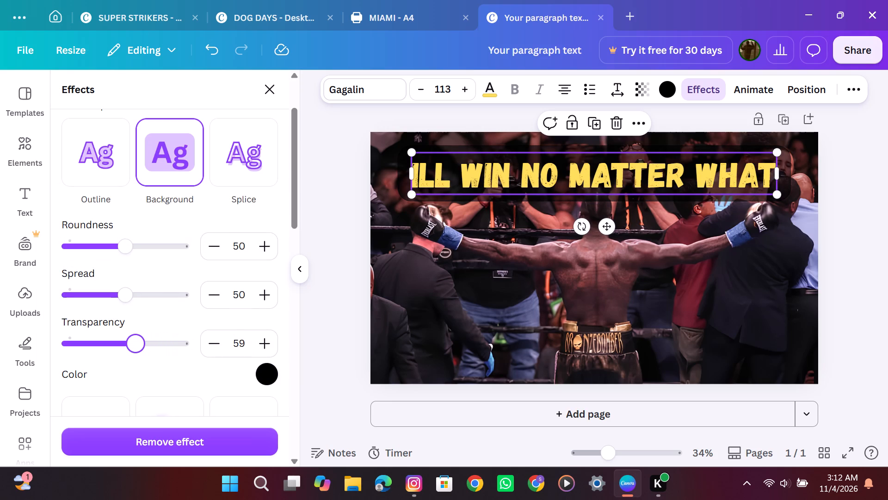
{"action": "left_click_drag", "start_coordinate": [136, 351], "coordinate": [125, 350]}
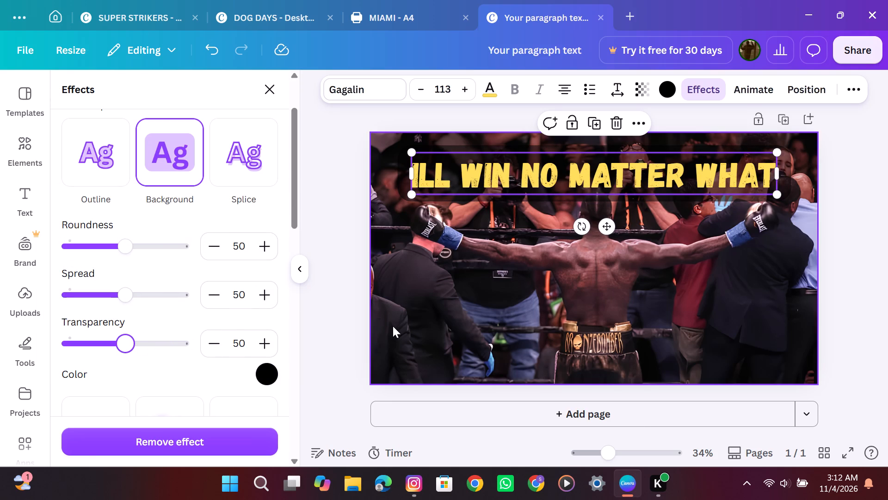
{"action": "left_click", "coordinate": [393, 326]}
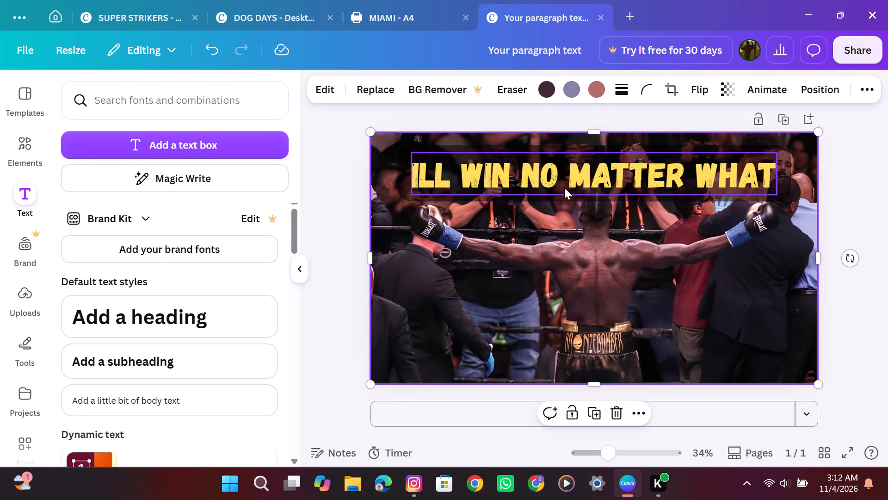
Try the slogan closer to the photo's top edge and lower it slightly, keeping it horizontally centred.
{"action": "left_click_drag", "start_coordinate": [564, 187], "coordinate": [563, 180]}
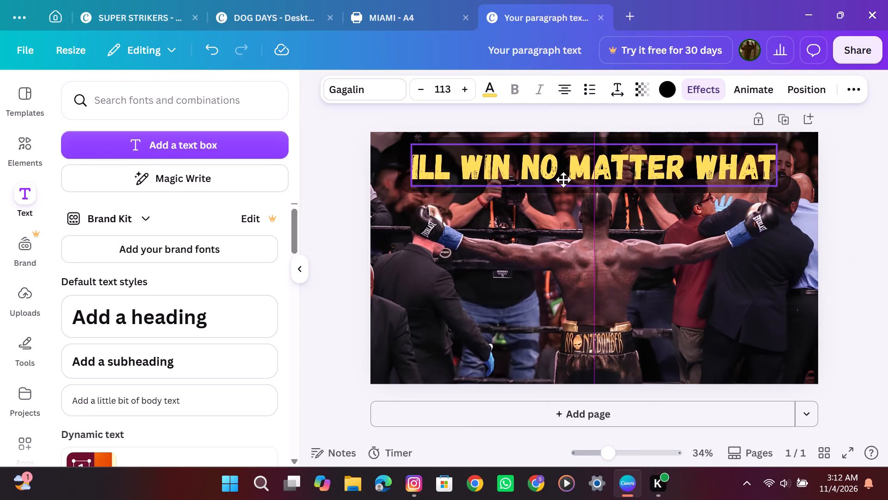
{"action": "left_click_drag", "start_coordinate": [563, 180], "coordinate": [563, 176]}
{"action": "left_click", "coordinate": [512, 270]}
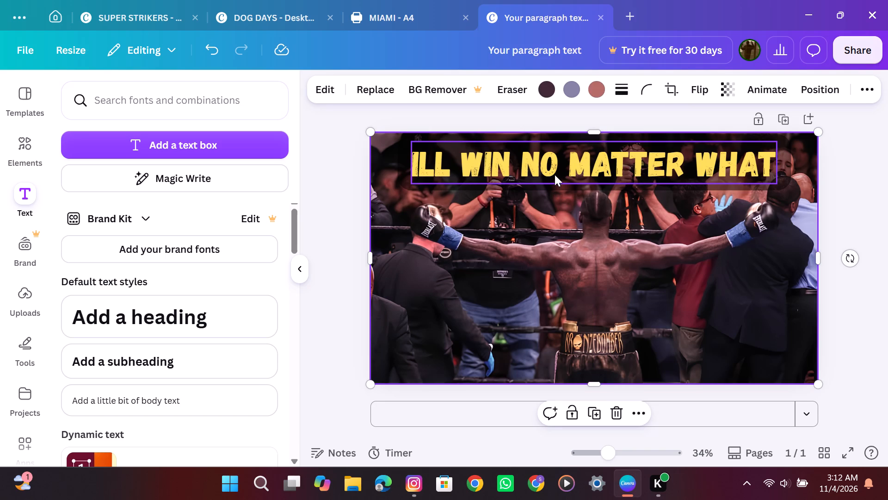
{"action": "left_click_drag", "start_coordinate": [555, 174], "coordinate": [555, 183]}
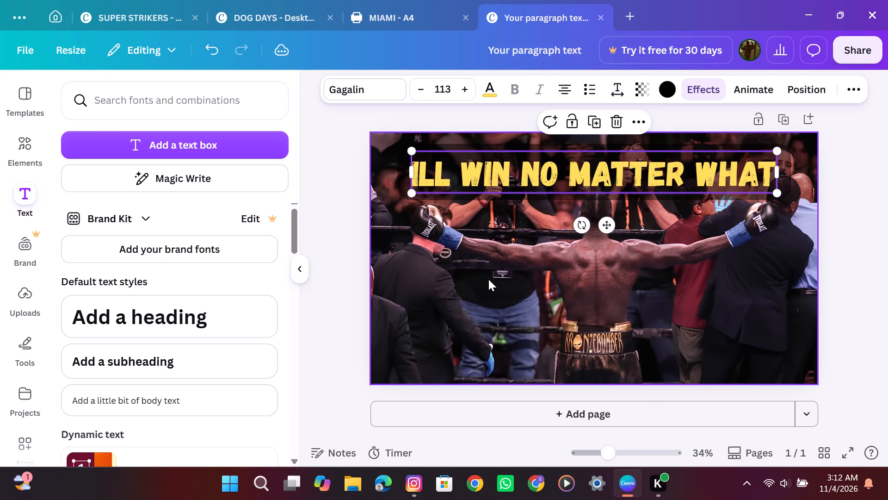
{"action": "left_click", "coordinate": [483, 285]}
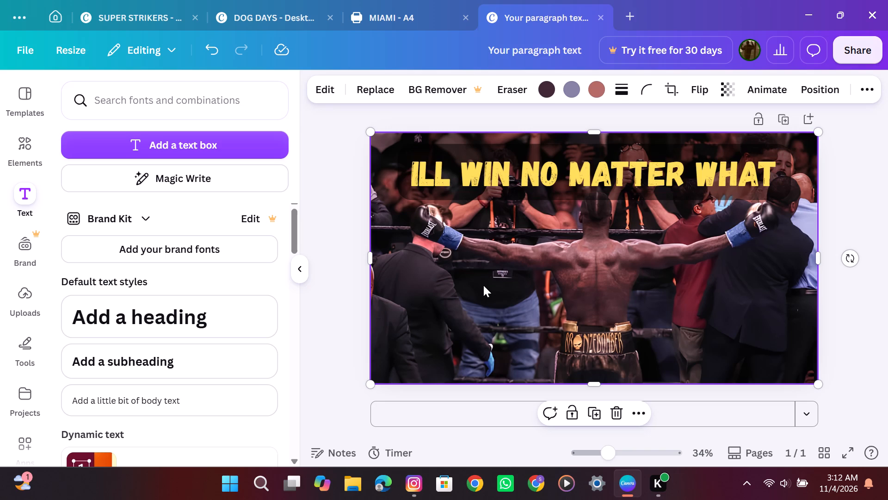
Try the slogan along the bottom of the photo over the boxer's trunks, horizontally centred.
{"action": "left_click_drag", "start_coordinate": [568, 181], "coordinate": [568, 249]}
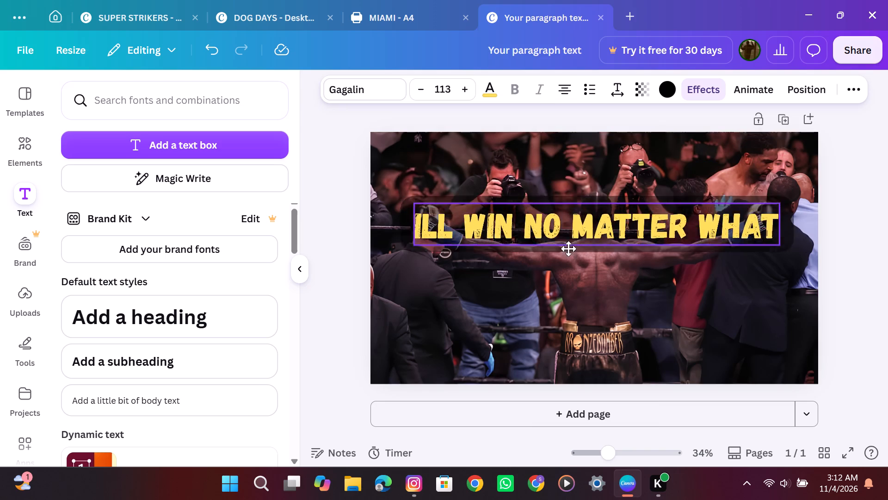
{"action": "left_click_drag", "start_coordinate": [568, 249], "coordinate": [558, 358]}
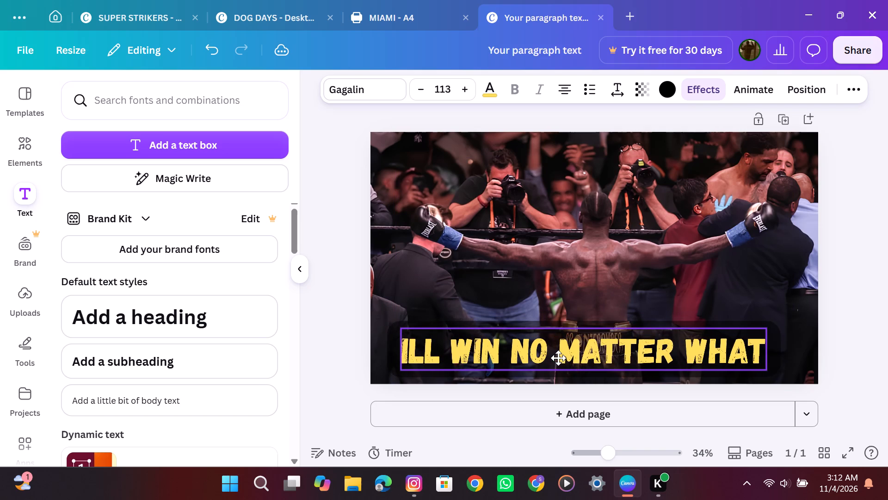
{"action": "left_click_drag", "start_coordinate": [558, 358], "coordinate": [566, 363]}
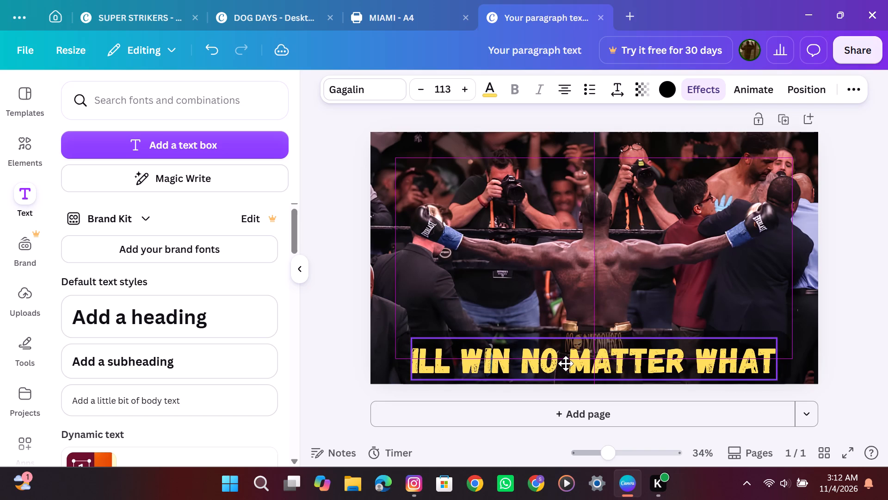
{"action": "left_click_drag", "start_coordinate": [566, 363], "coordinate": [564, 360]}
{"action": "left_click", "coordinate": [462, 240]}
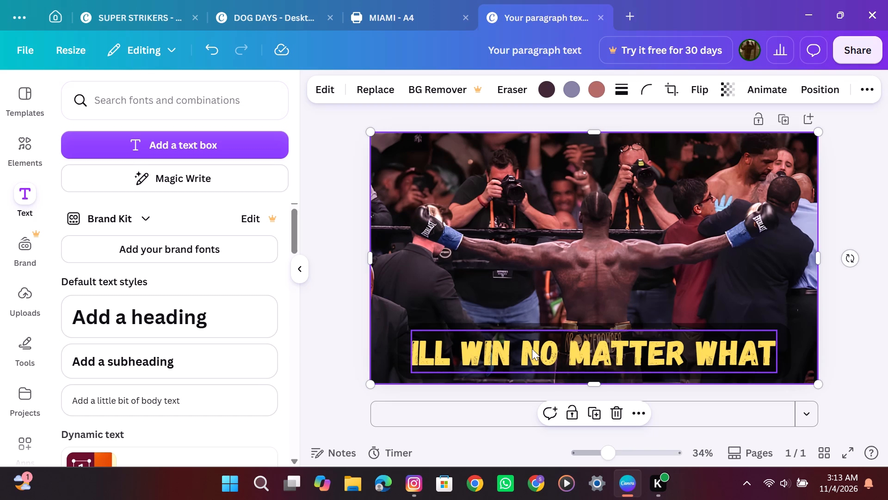
Move the slogan up across the boxer's head, just above his outstretched arms, horizontally centred.
{"action": "left_click_drag", "start_coordinate": [532, 349], "coordinate": [524, 204]}
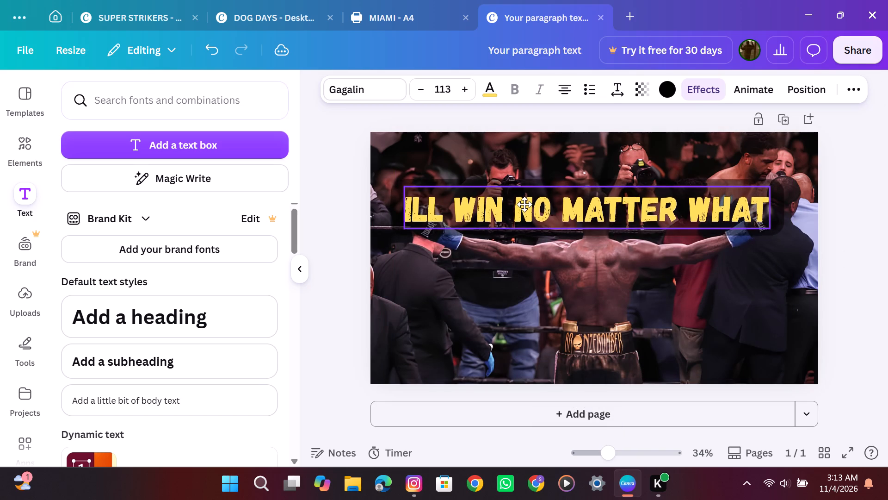
{"action": "left_click_drag", "start_coordinate": [524, 204], "coordinate": [527, 200]}
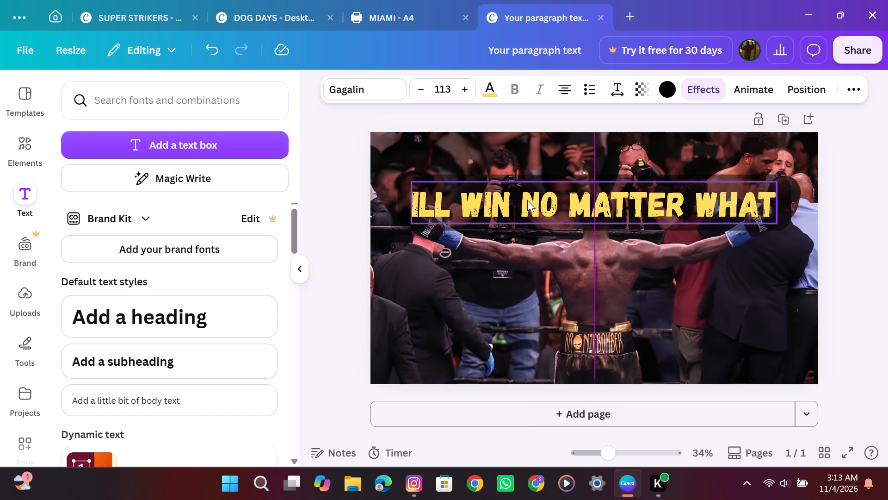
Replace the slogan's text with "PROVE THEM WRONG".
{"action": "double_click", "coordinate": [759, 198]}
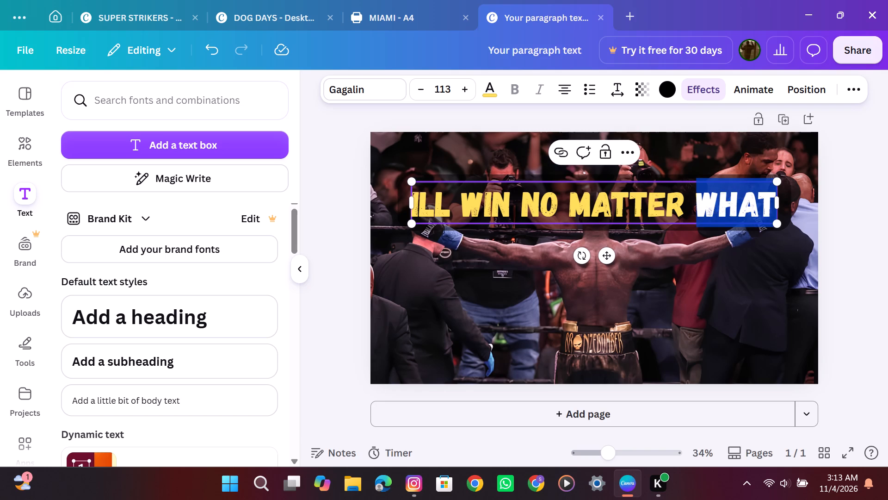
{"action": "left_click", "coordinate": [763, 200]}
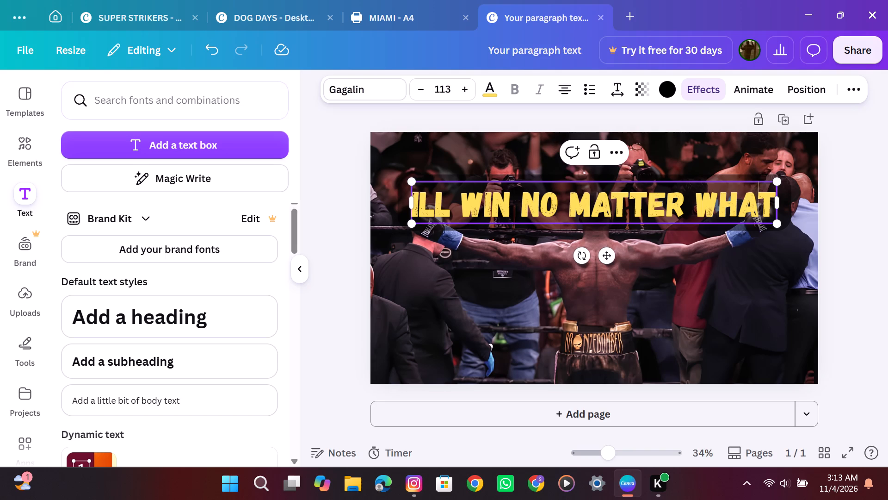
{"action": "key", "text": "Right"}
{"action": "key", "text": "BackSpace"}
{"action": "key", "text": "BackSpace"}
{"action": "key", "text": "BackSpace"}
{"action": "key", "text": "BackSpace"}
{"action": "key", "text": "BackSpace"}
{"action": "key", "text": "BackSpace"}
{"action": "key", "text": "BackSpace"}
{"action": "key", "text": "BackSpace"}
{"action": "key", "text": "BackSpace"}
{"action": "key", "text": "BackSpace"}
{"action": "key", "text": "BackSpace"}
{"action": "key", "text": "BackSpace"}
{"action": "key", "text": "BackSpace"}
{"action": "key", "text": "BackSpace"}
{"action": "key", "text": "BackSpace"}
{"action": "key", "text": "BackSpace"}
{"action": "key", "text": "BackSpace"}
{"action": "key", "text": "BackSpace"}
{"action": "key", "text": "BackSpace"}
{"action": "key", "text": "BackSpace"}
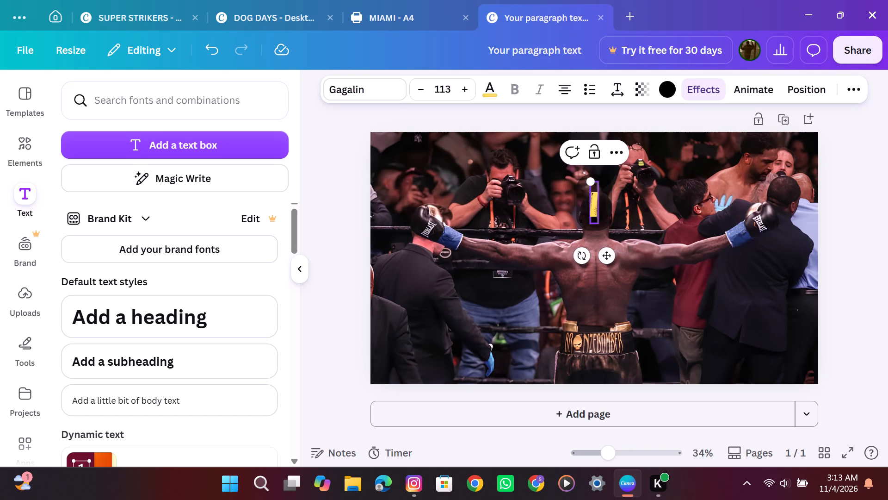
{"action": "key", "text": "BackSpace"}
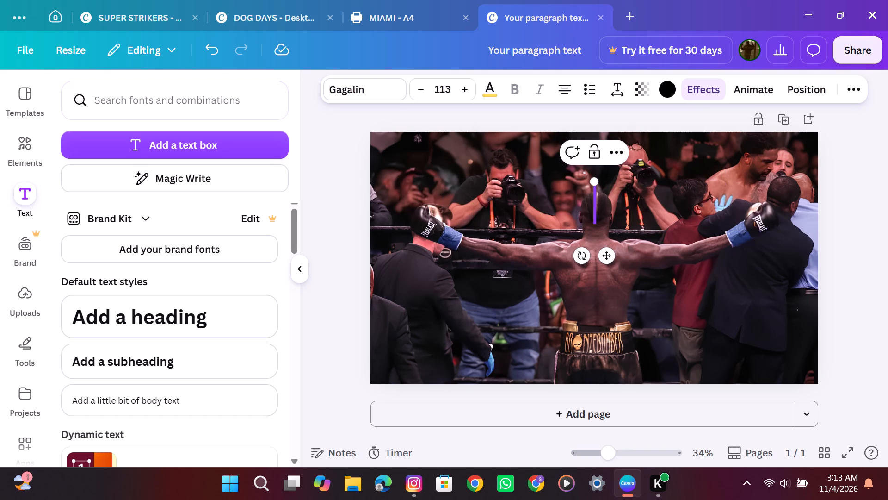
{"action": "key", "text": "shift+p"}
{"action": "key", "text": "BackSpace"}
{"action": "type", "text": "PR"}
{"action": "type", "text": "OVE THEM"}
{"action": "key", "text": "space"}
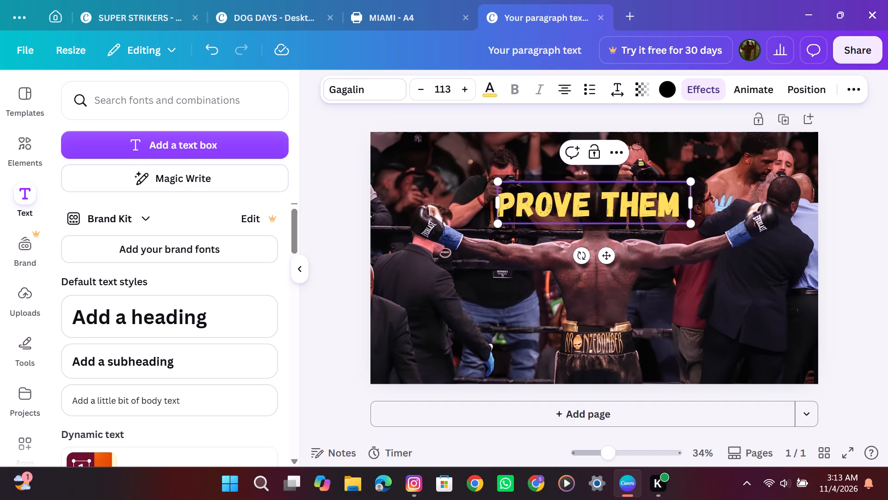
{"action": "type", "text": "WRONG"}
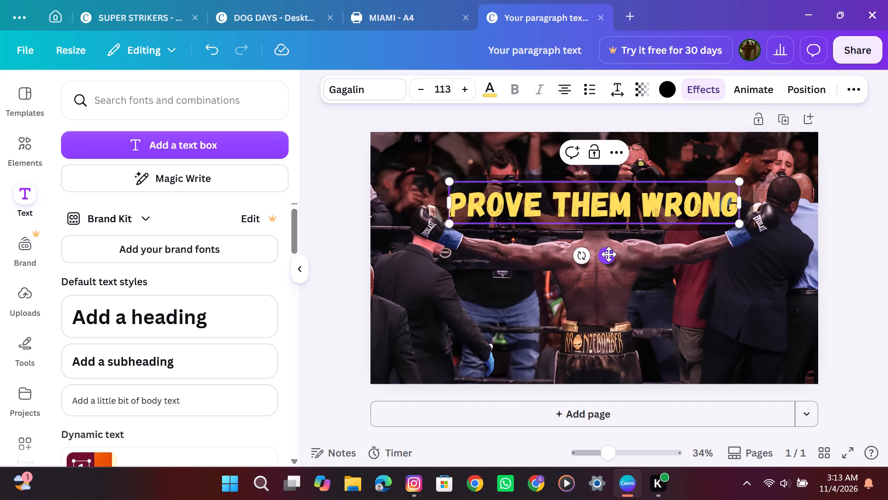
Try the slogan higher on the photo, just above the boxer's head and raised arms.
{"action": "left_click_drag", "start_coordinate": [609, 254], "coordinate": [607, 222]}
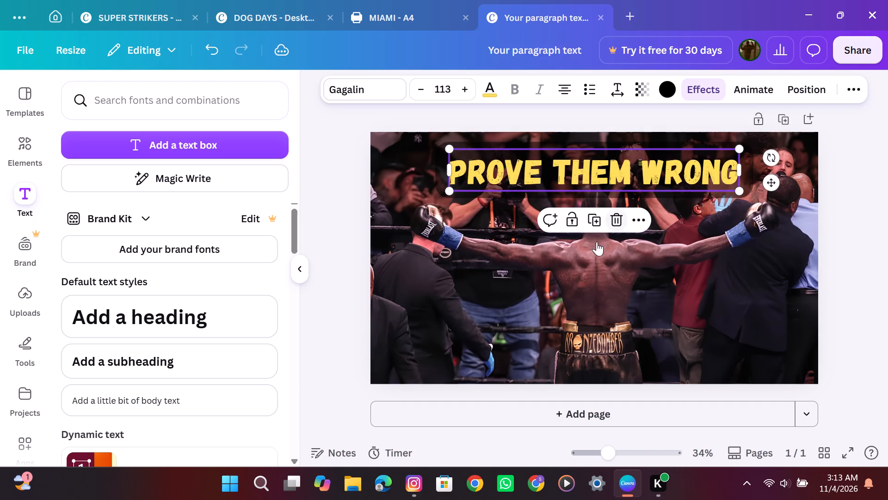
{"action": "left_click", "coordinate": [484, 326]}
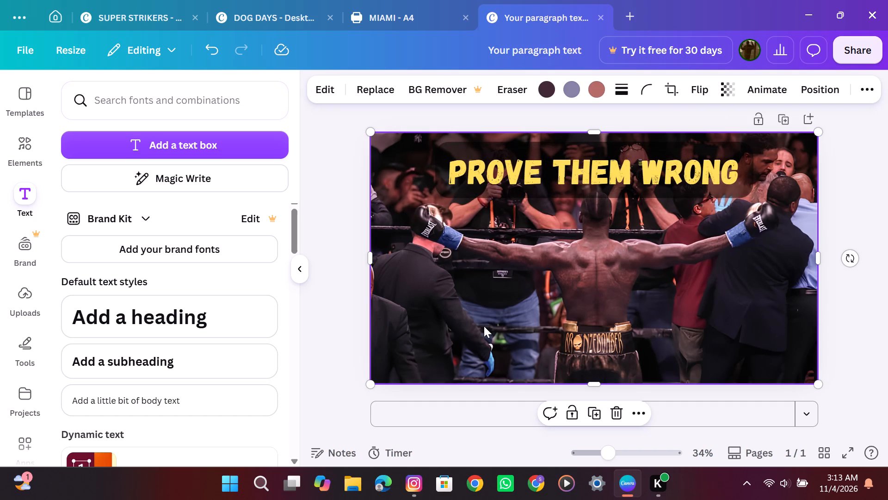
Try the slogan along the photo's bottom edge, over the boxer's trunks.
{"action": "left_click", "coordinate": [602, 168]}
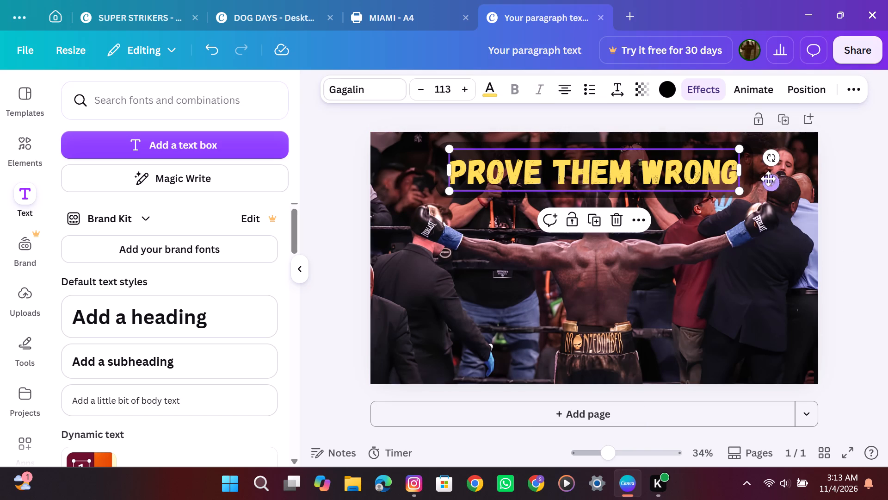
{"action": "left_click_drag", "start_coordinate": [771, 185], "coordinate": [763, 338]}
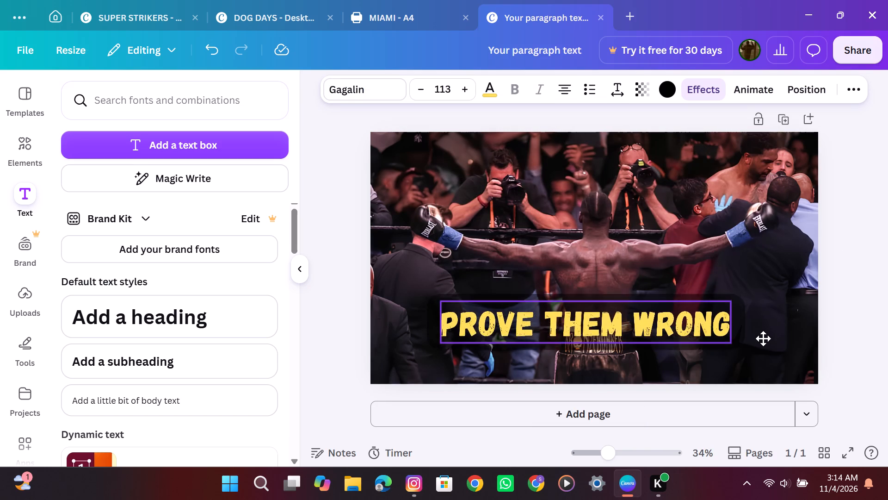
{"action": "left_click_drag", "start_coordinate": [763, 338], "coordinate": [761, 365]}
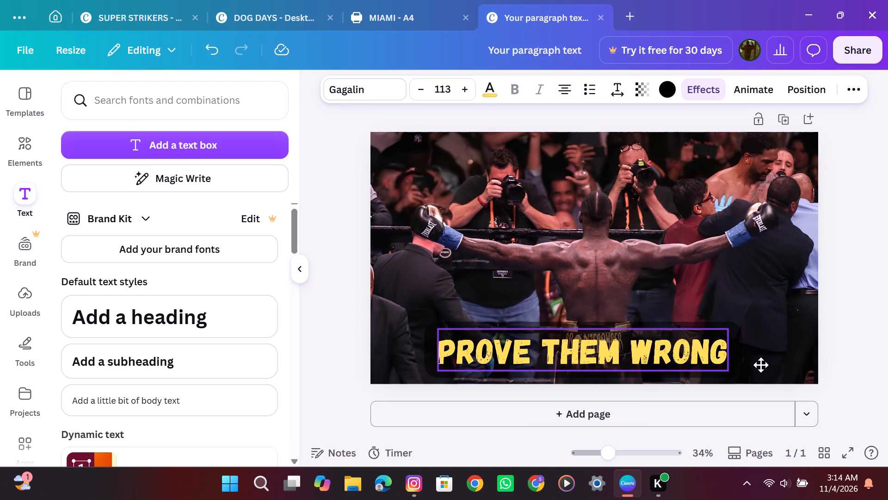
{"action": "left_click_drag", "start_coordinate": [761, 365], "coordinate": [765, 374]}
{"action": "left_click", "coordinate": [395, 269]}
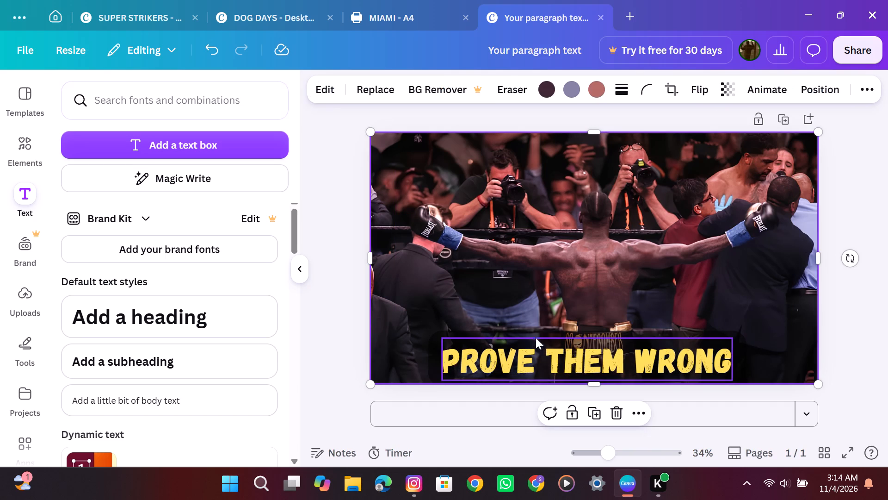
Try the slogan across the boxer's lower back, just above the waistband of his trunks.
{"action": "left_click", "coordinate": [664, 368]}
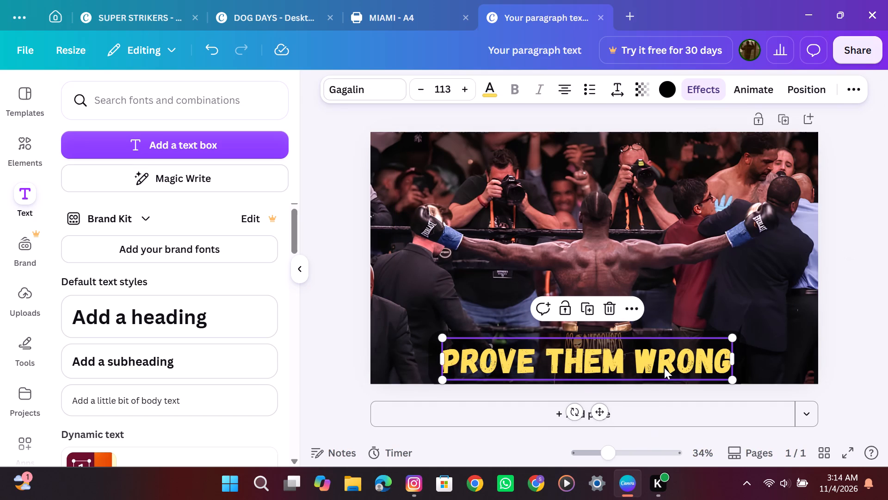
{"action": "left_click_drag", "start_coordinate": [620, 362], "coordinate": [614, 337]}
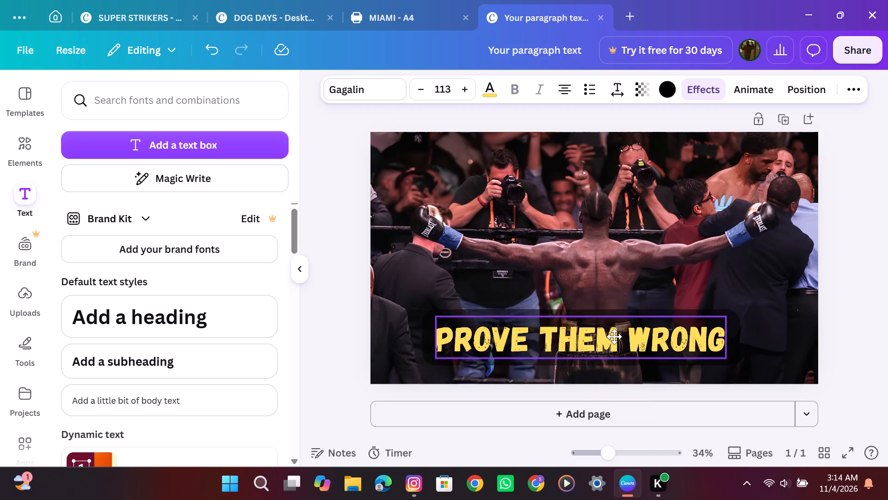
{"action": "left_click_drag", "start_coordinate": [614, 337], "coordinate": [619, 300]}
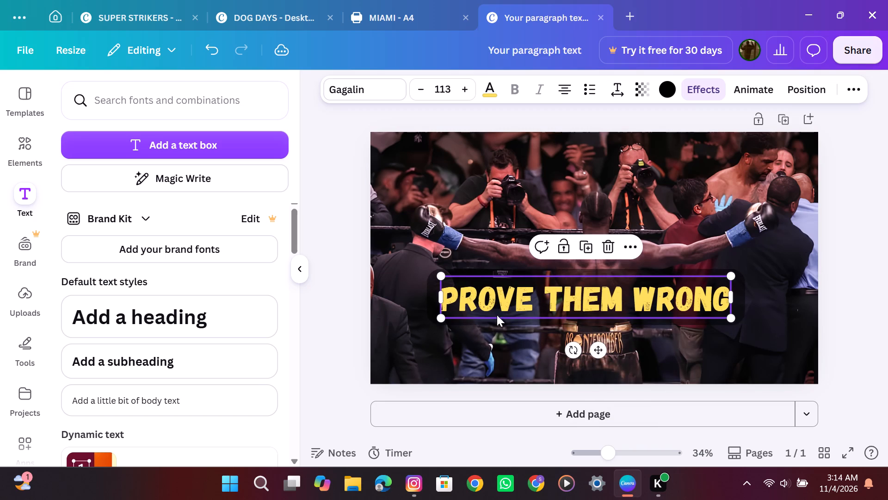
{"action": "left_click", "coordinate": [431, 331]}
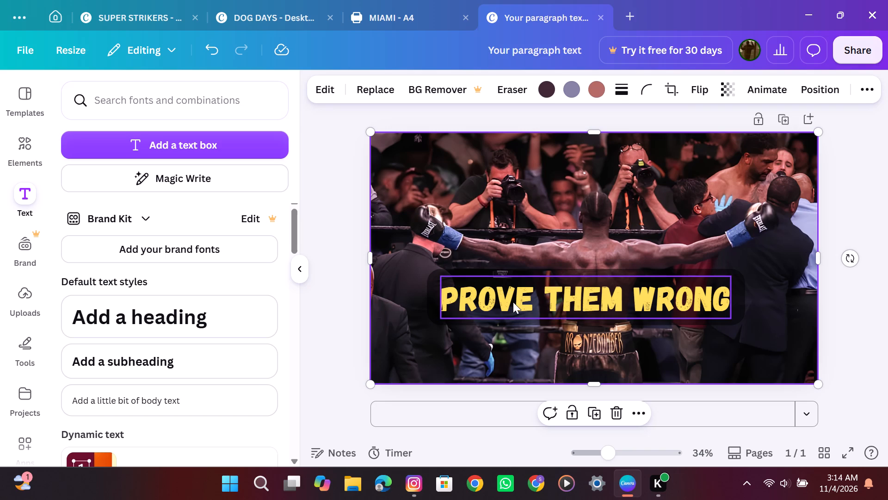
Move the slogan back up above the boxer's head, near the photo's top margin and roughly centred horizontally.
{"action": "left_click_drag", "start_coordinate": [513, 302], "coordinate": [512, 195]}
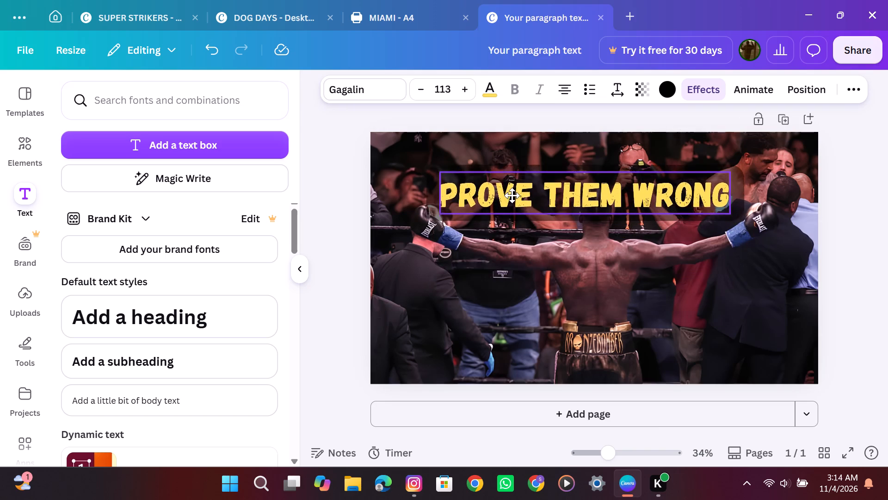
{"action": "left_click_drag", "start_coordinate": [512, 195], "coordinate": [511, 182]}
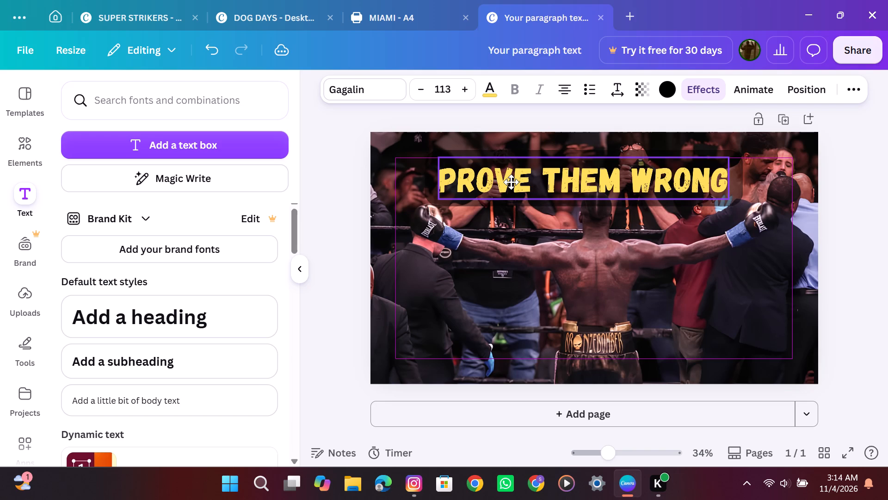
{"action": "left_click_drag", "start_coordinate": [511, 182], "coordinate": [515, 182]}
{"action": "left_click", "coordinate": [468, 280]}
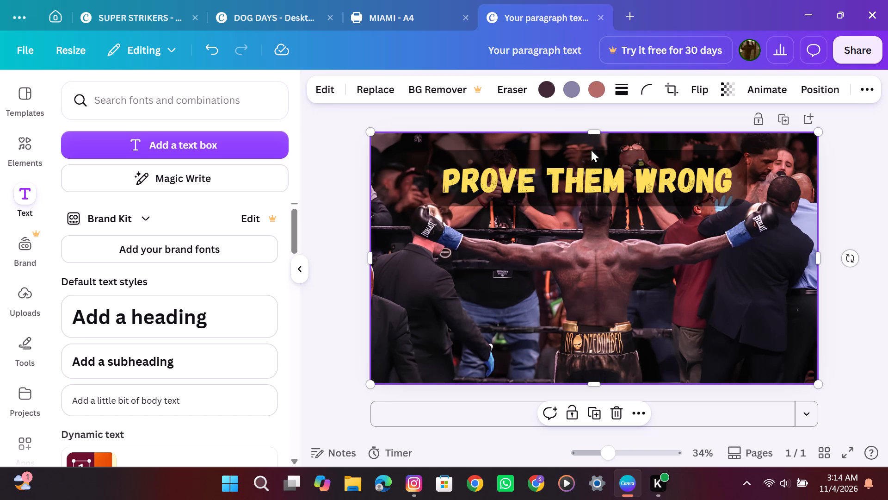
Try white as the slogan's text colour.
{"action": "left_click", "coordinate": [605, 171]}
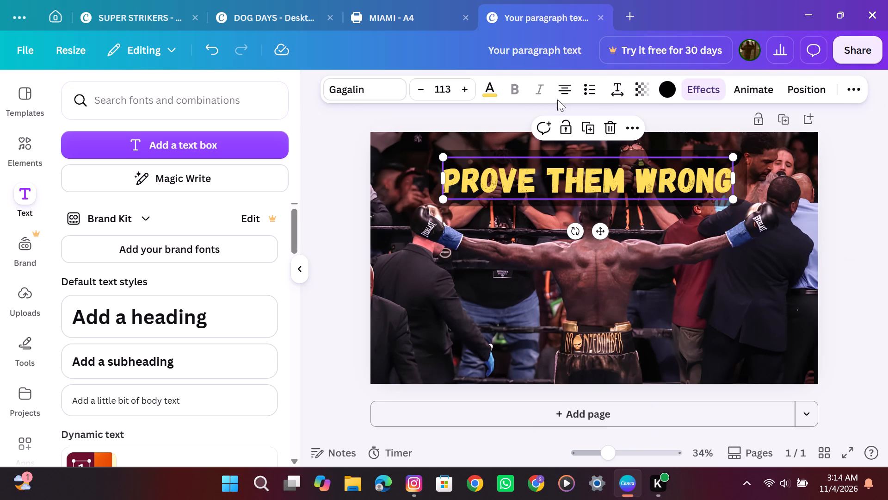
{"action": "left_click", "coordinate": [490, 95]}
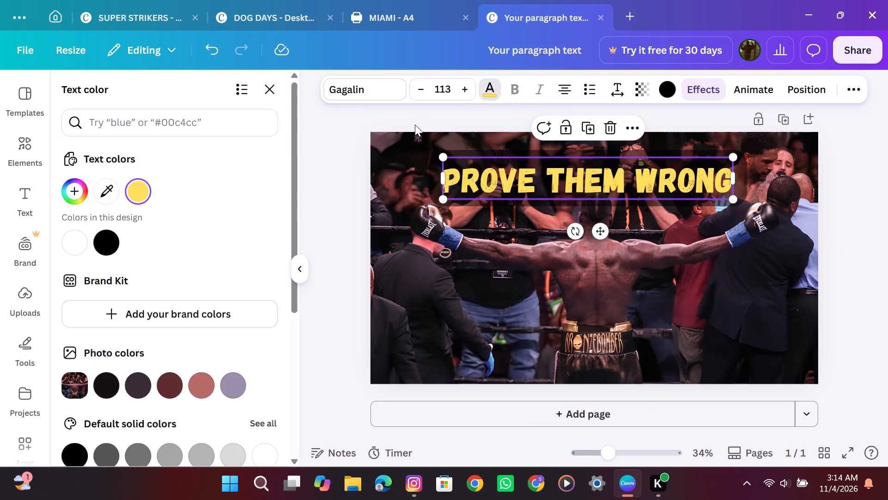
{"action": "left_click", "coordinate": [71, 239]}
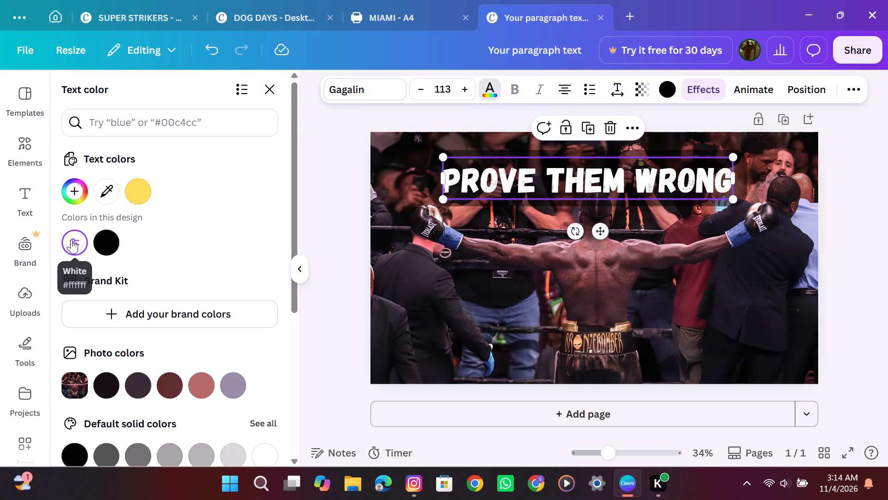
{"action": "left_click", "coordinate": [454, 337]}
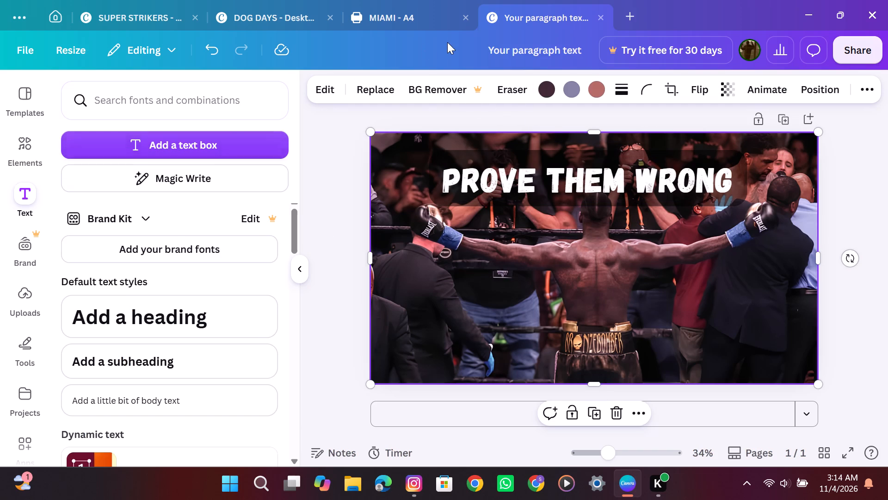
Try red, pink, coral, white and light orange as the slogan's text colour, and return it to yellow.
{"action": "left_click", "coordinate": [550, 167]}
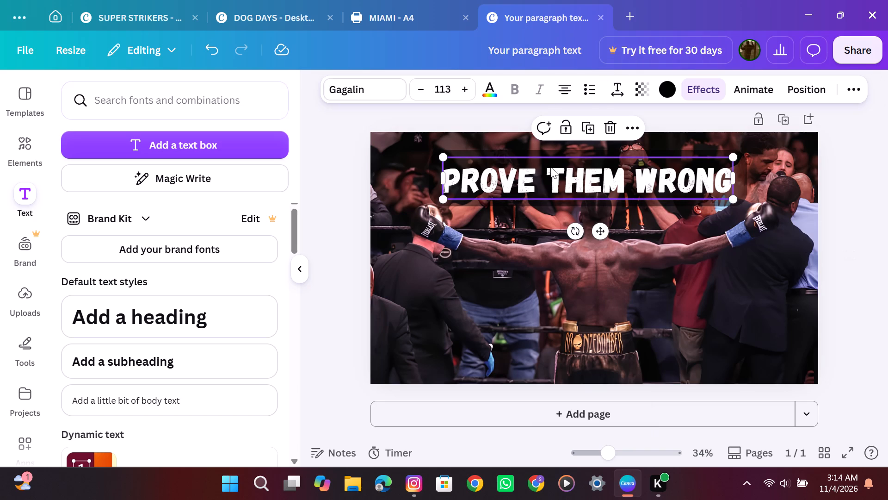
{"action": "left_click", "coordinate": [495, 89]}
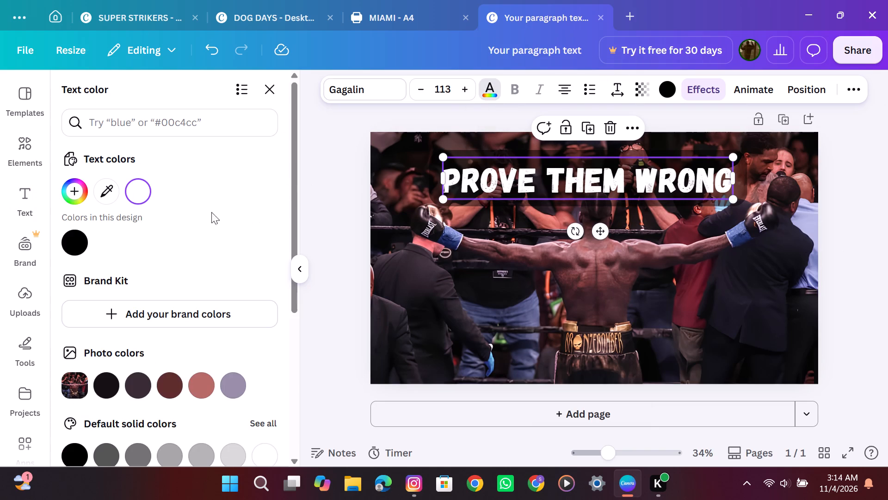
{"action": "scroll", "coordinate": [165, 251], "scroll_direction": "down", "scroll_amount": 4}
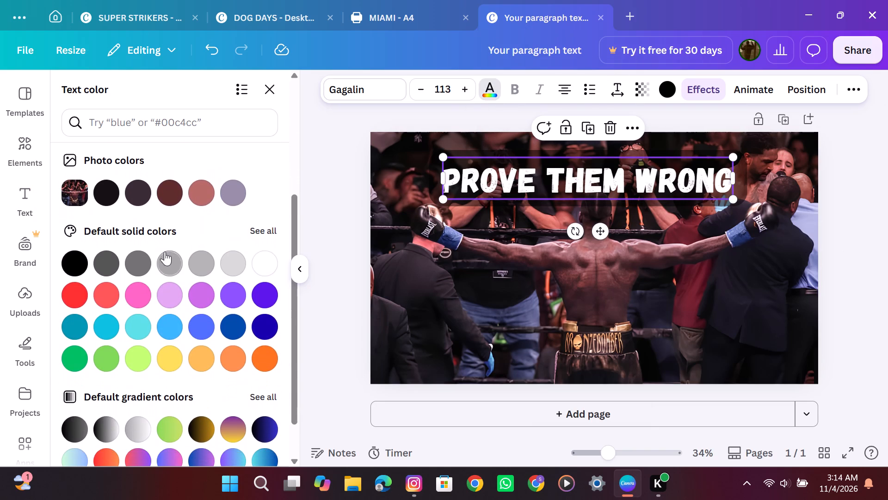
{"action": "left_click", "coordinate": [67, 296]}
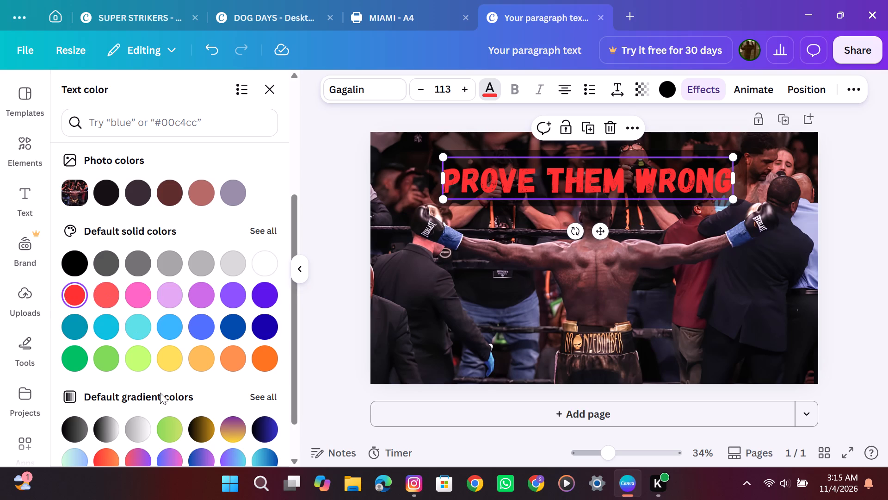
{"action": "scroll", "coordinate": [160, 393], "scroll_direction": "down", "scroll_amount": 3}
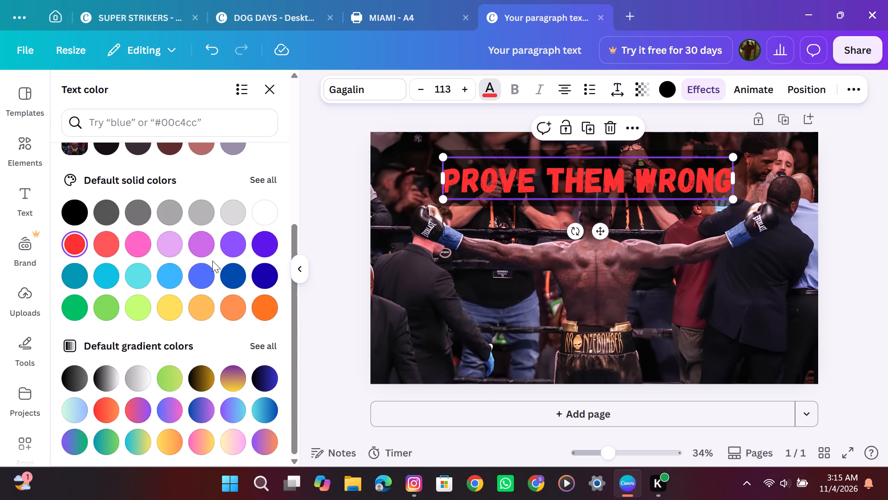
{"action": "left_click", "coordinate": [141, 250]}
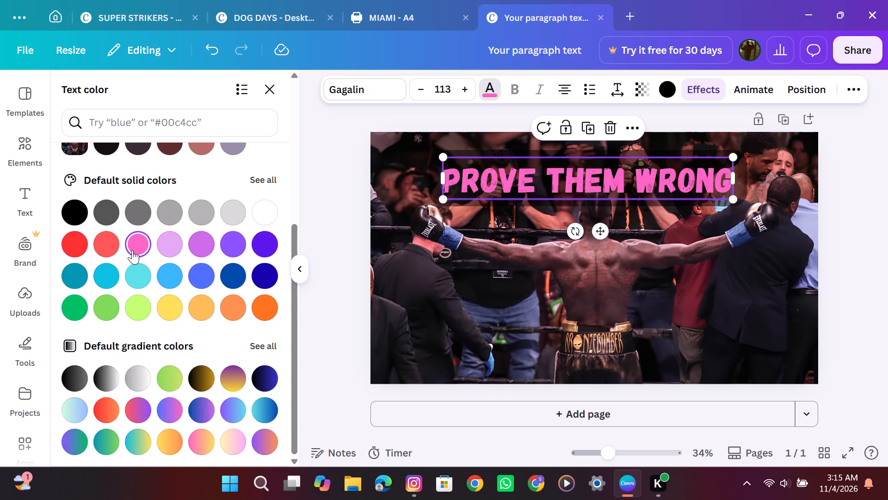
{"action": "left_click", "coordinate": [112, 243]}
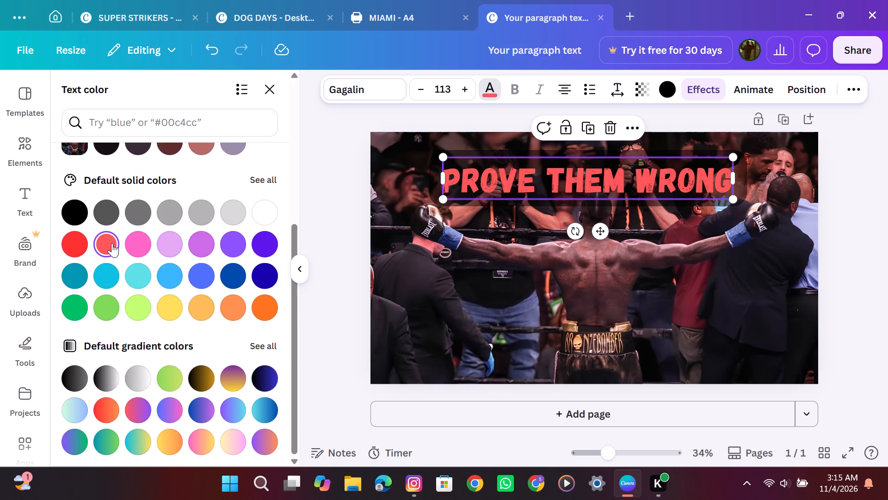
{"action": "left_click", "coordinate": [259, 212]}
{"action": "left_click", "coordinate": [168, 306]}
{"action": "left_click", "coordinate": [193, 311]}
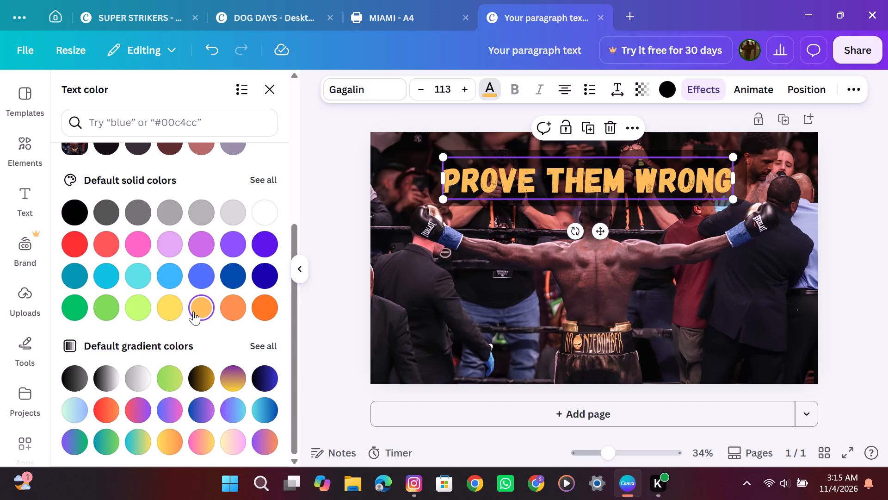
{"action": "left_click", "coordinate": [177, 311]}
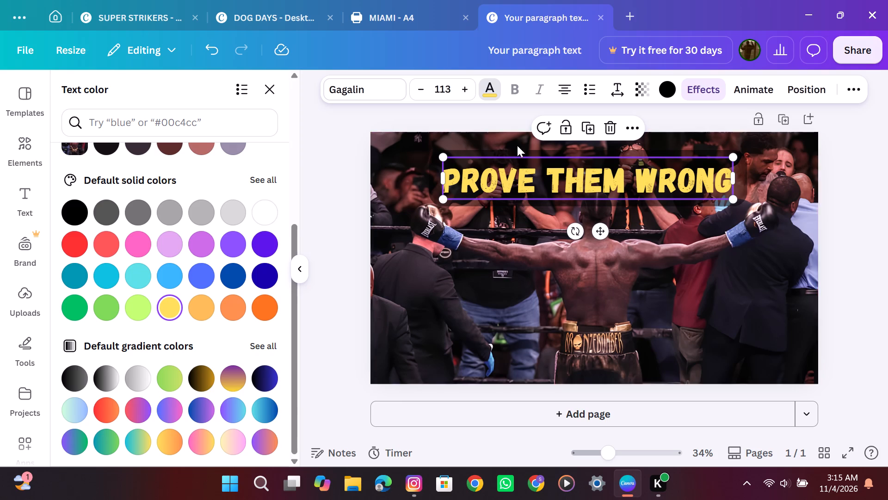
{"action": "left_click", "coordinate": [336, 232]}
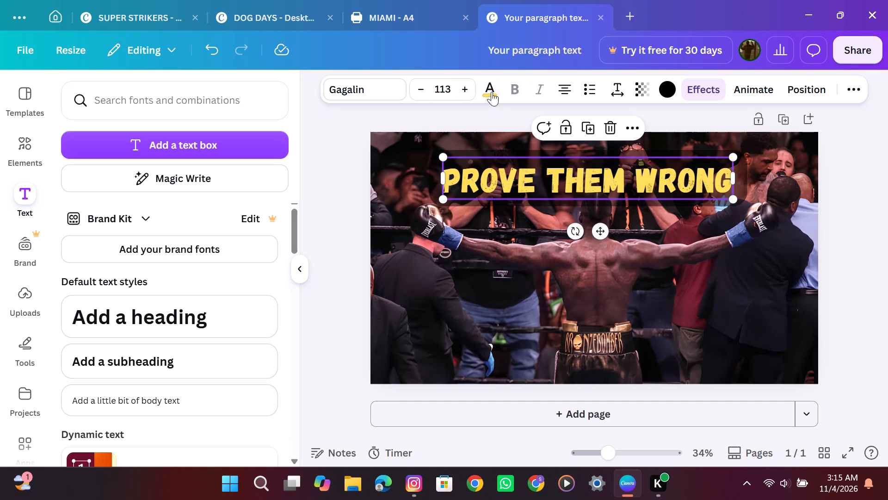
Apply the Curve shape effect to the slogan and set its curve to 17.
{"action": "left_click", "coordinate": [707, 87]}
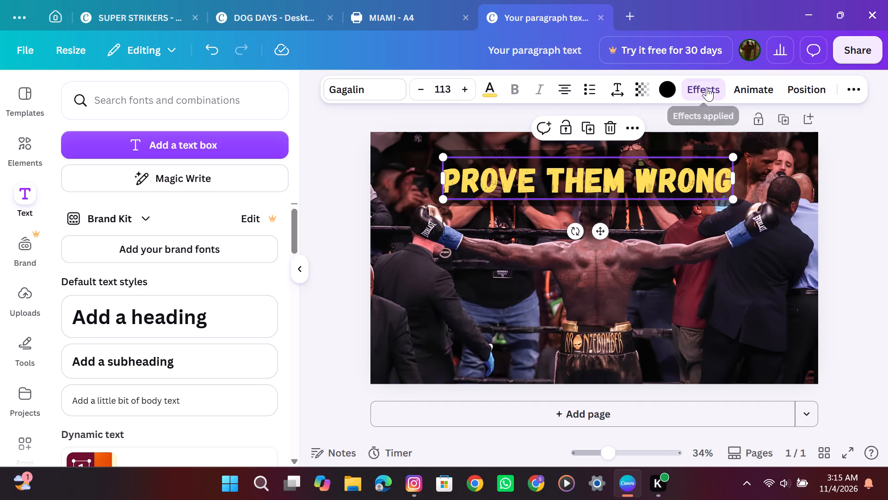
{"action": "scroll", "coordinate": [161, 270], "scroll_direction": "up", "scroll_amount": 2}
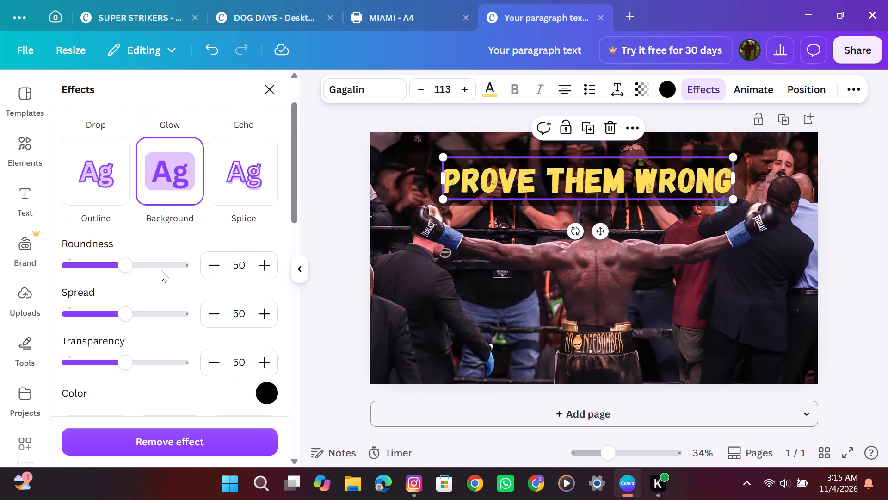
{"action": "scroll", "coordinate": [161, 270], "scroll_direction": "up", "scroll_amount": 1}
{"action": "scroll", "coordinate": [161, 270], "scroll_direction": "down", "scroll_amount": 1}
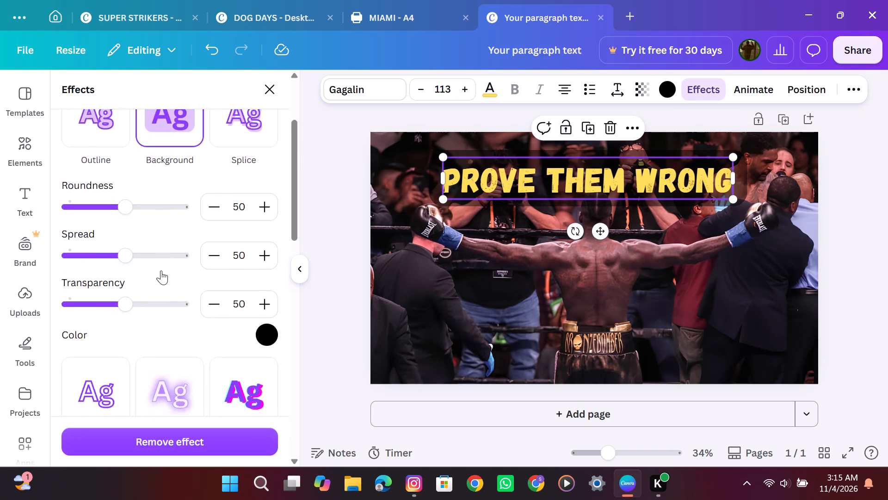
{"action": "scroll", "coordinate": [161, 270], "scroll_direction": "down", "scroll_amount": 8}
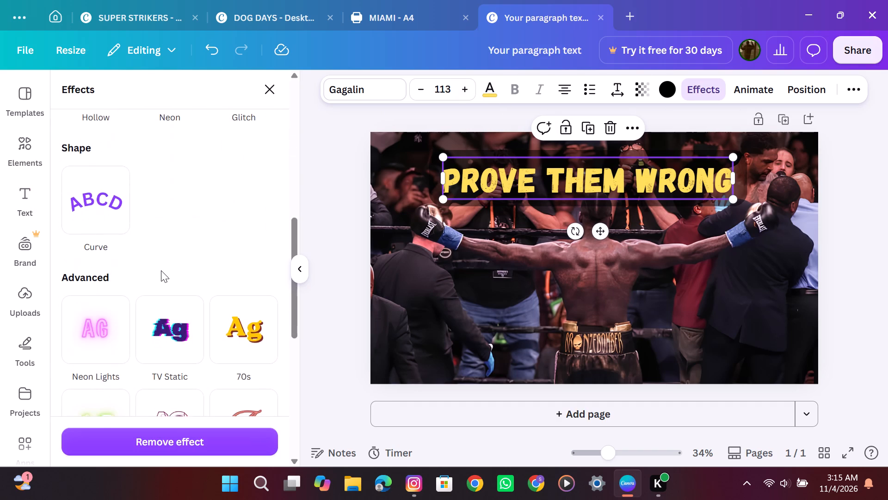
{"action": "scroll", "coordinate": [161, 270], "scroll_direction": "down", "scroll_amount": 1}
{"action": "left_click", "coordinate": [96, 200]}
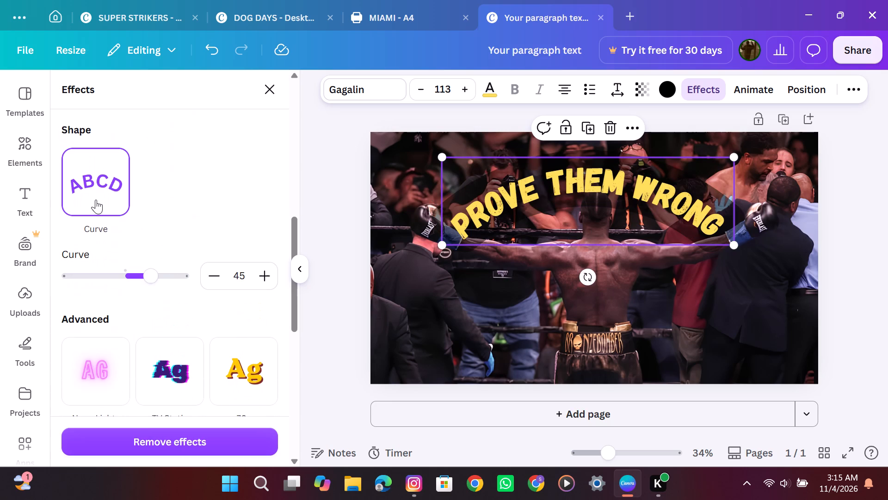
{"action": "left_click_drag", "start_coordinate": [154, 282], "coordinate": [136, 282]}
Move the curved slogan up towards the photo's top edge, enlarge it to font size 121 and centre it above the boxer's head.
{"action": "left_click_drag", "start_coordinate": [567, 183], "coordinate": [569, 169]}
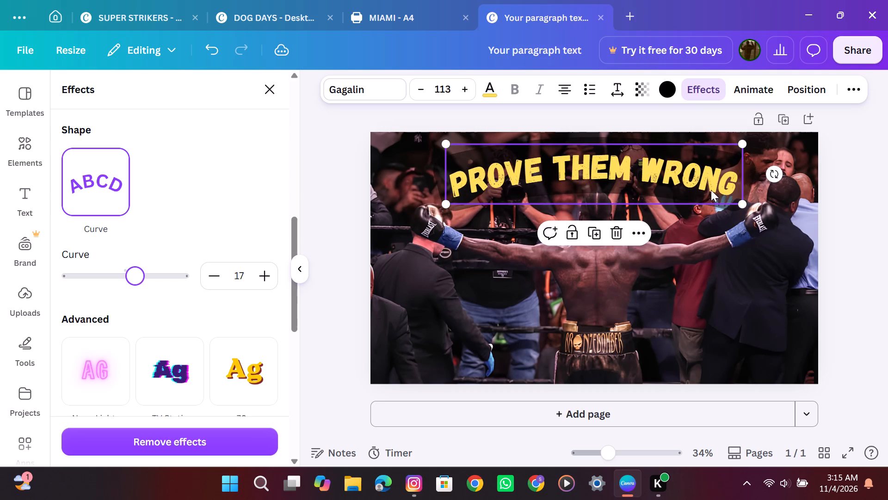
{"action": "left_click_drag", "start_coordinate": [742, 202], "coordinate": [757, 205]}
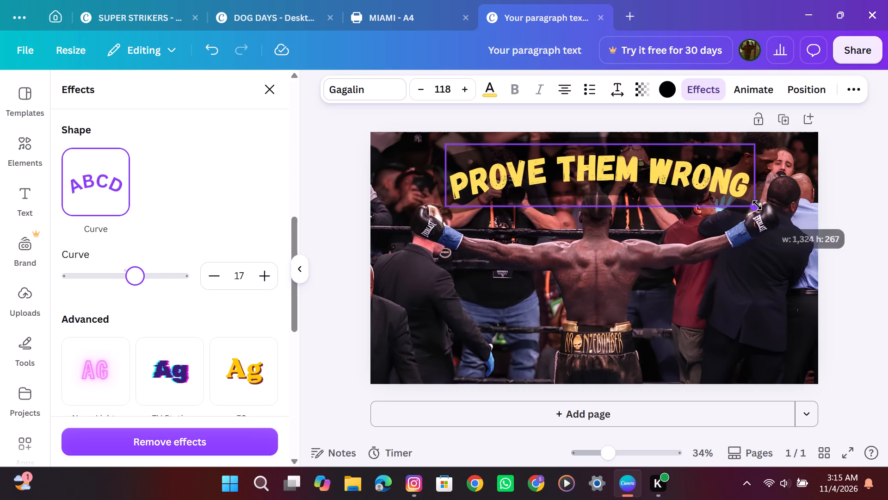
{"action": "left_click_drag", "start_coordinate": [757, 205], "coordinate": [762, 207]}
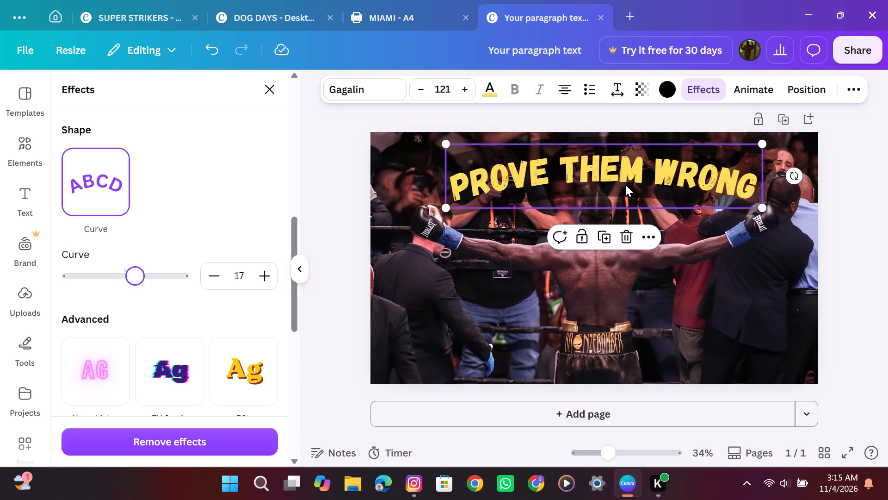
{"action": "left_click_drag", "start_coordinate": [625, 185], "coordinate": [620, 185]}
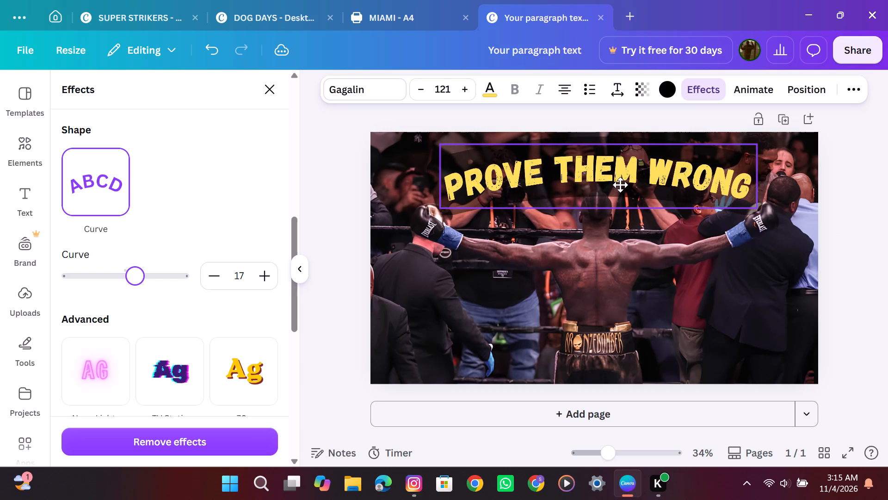
{"action": "left_click_drag", "start_coordinate": [620, 185], "coordinate": [620, 183]}
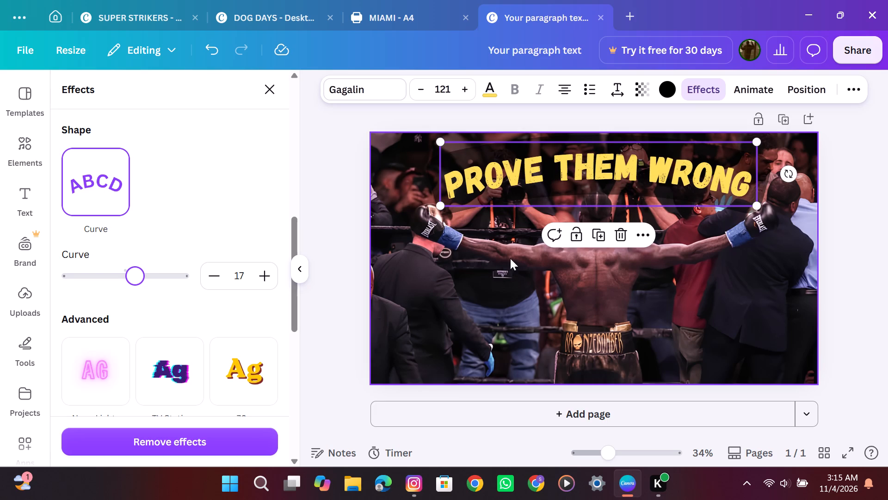
{"action": "left_click", "coordinate": [456, 311]}
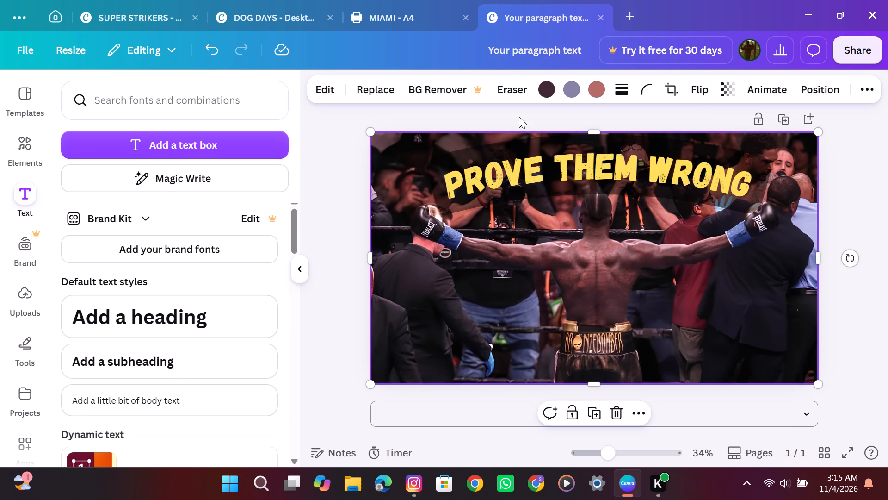
{"action": "left_click", "coordinate": [435, 318]}
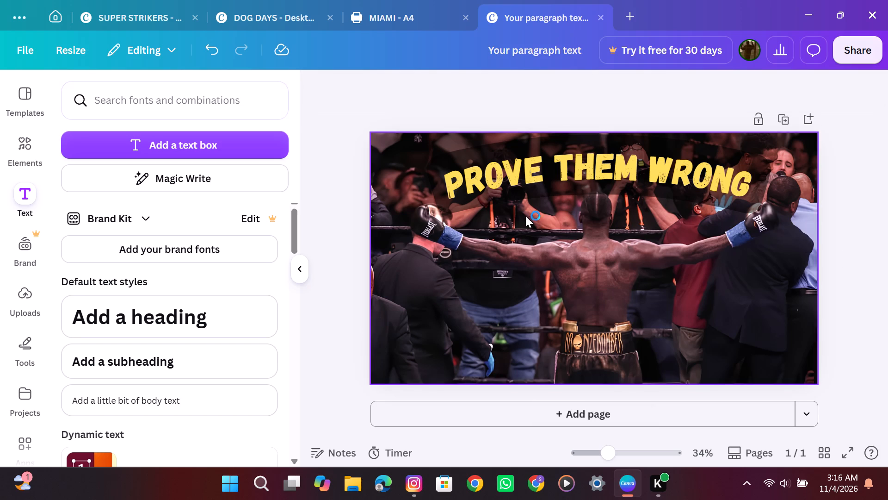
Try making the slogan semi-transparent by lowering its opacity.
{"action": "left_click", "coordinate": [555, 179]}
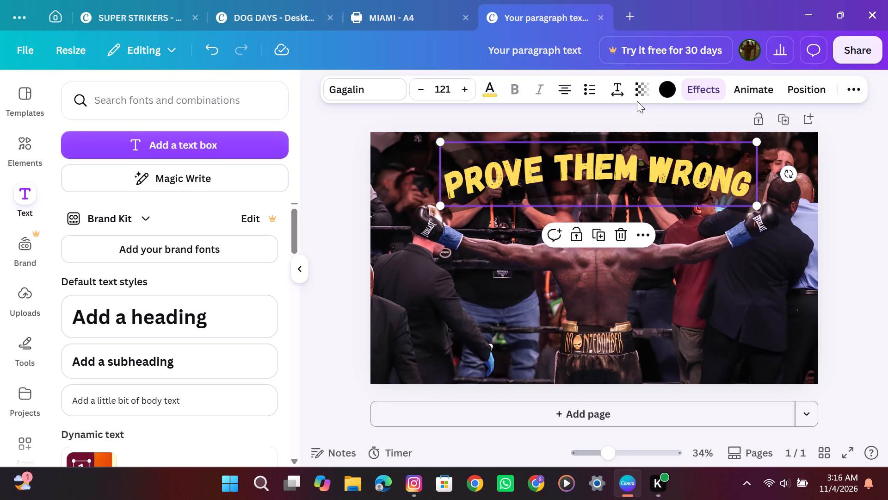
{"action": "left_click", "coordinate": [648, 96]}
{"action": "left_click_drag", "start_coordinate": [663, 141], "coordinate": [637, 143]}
Round the corners of the boxer photo to about 46.
{"action": "left_click", "coordinate": [471, 295]}
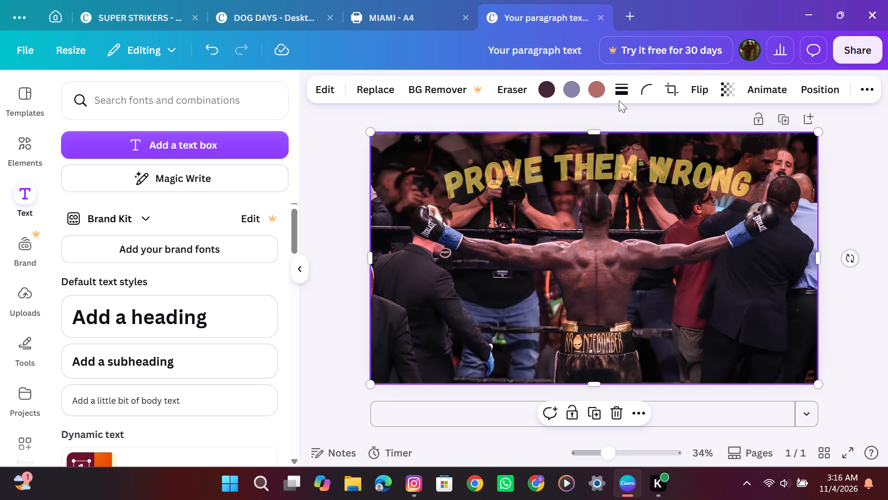
{"action": "left_click", "coordinate": [643, 96]}
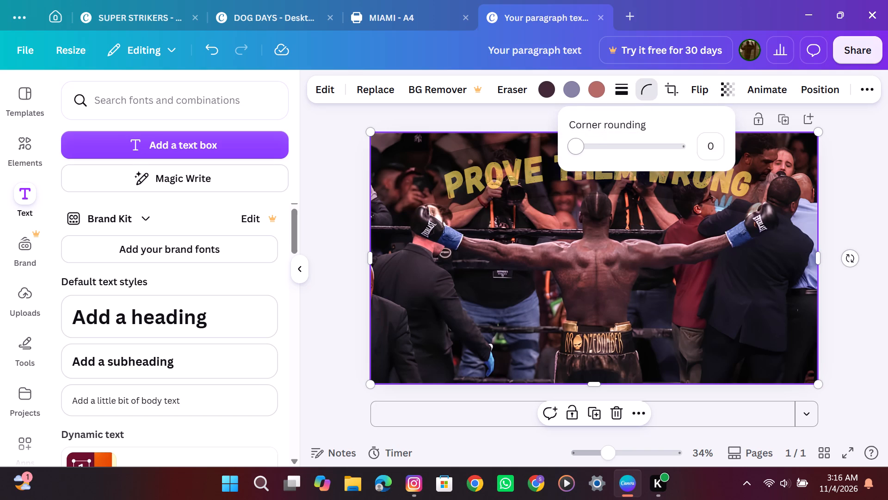
{"action": "left_click_drag", "start_coordinate": [575, 148], "coordinate": [620, 141]}
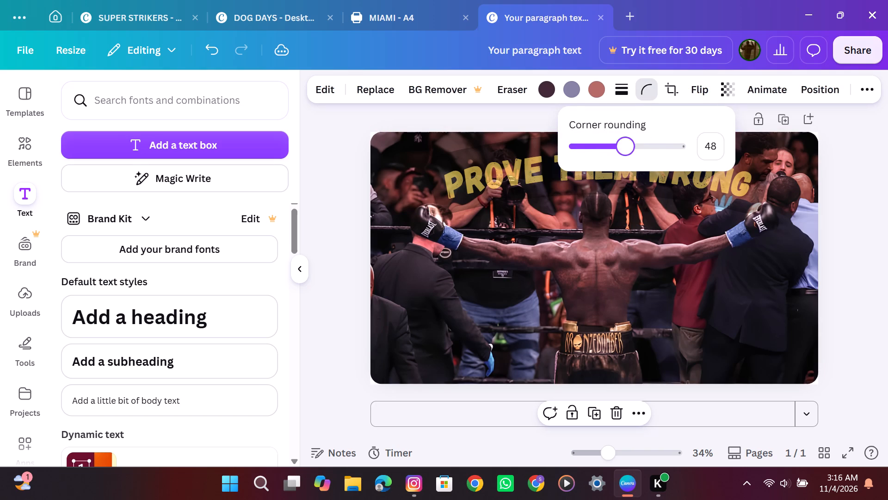
{"action": "left_click_drag", "start_coordinate": [620, 141], "coordinate": [621, 137]}
{"action": "left_click_drag", "start_coordinate": [621, 137], "coordinate": [621, 141]}
{"action": "left_click", "coordinate": [341, 256]}
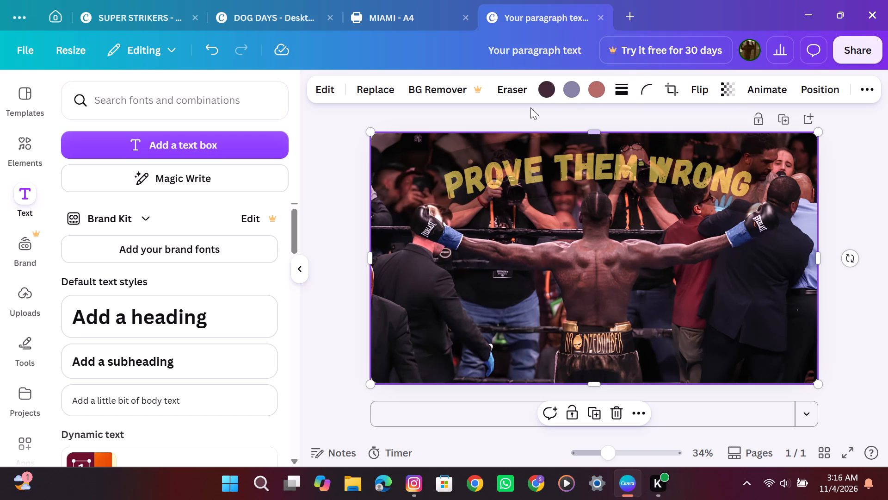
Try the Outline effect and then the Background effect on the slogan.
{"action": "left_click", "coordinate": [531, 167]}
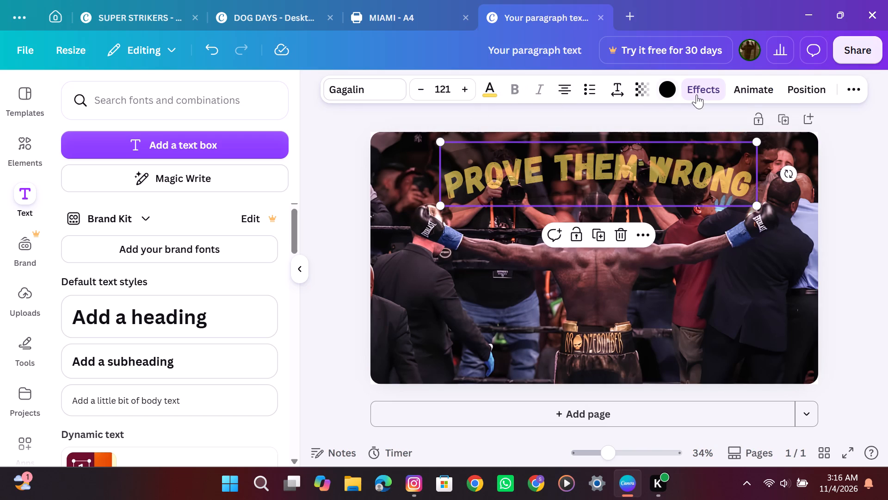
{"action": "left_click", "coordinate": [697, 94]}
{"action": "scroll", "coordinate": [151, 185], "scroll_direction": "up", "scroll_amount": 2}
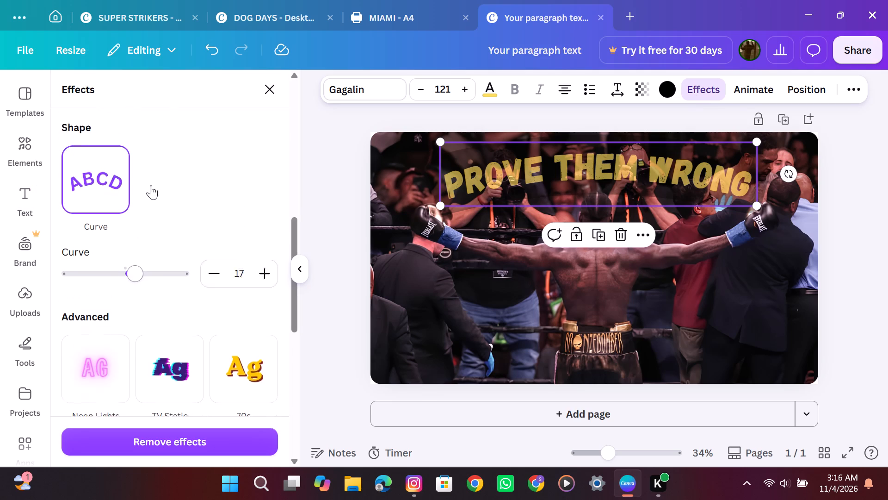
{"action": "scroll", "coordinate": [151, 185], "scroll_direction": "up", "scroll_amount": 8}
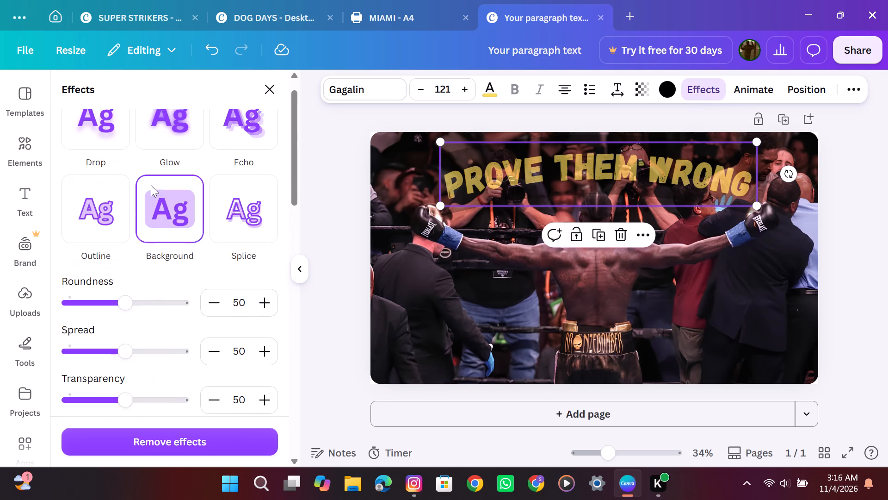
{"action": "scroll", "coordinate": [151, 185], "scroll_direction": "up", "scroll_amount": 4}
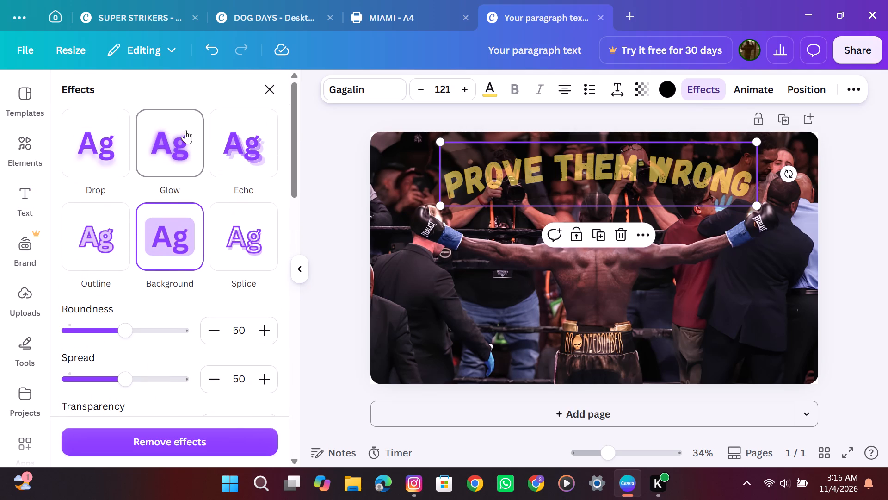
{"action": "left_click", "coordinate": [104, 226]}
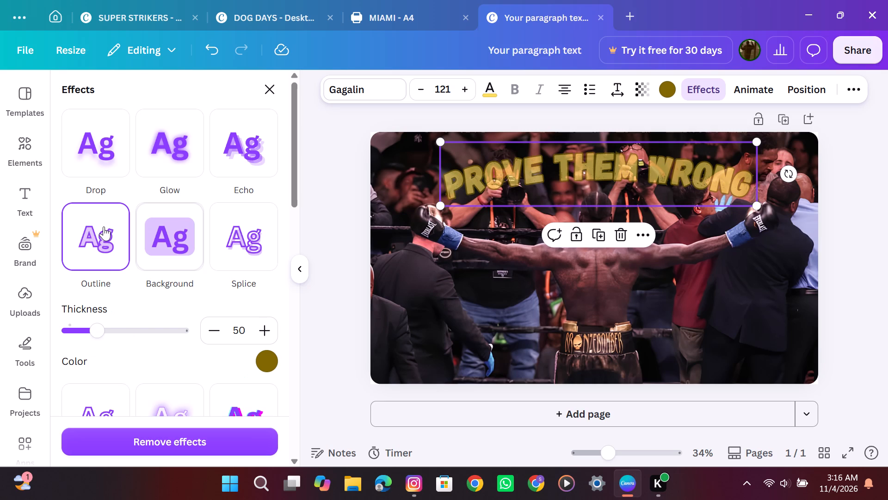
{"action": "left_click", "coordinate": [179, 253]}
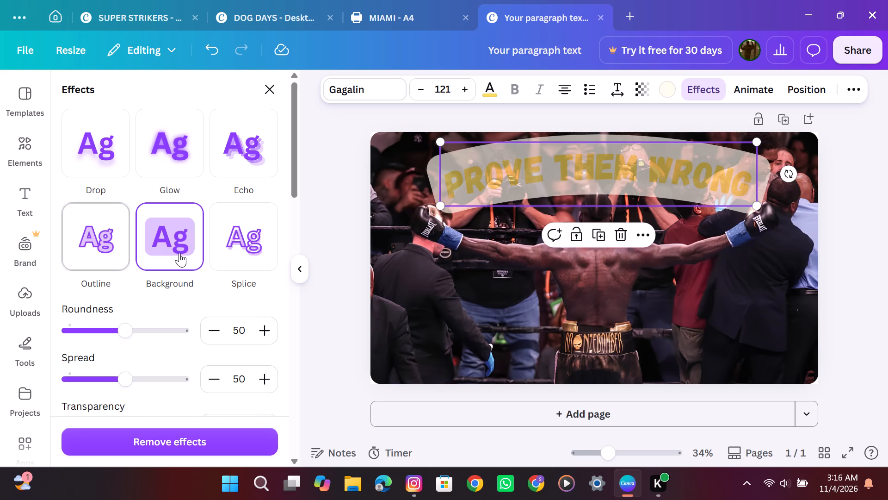
Remove all effects from the slogan and reapply the Curve shape with a curve of 30.
{"action": "scroll", "coordinate": [154, 353], "scroll_direction": "down", "scroll_amount": 1}
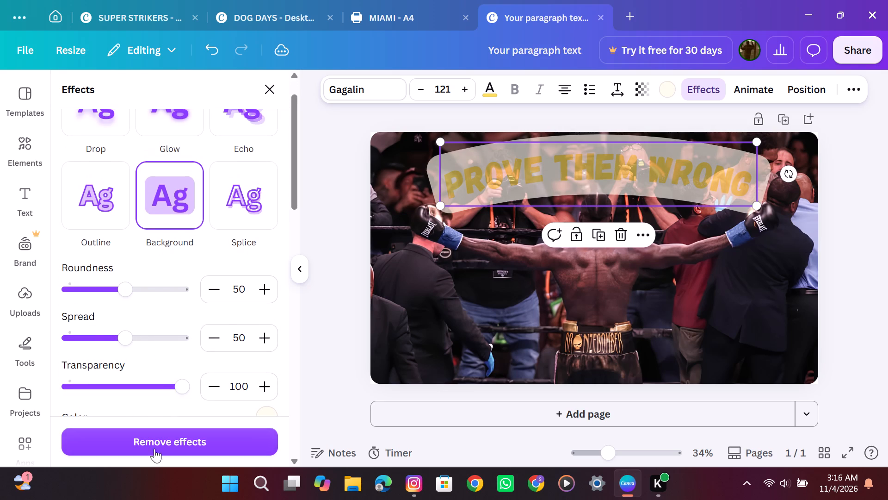
{"action": "left_click", "coordinate": [165, 432]}
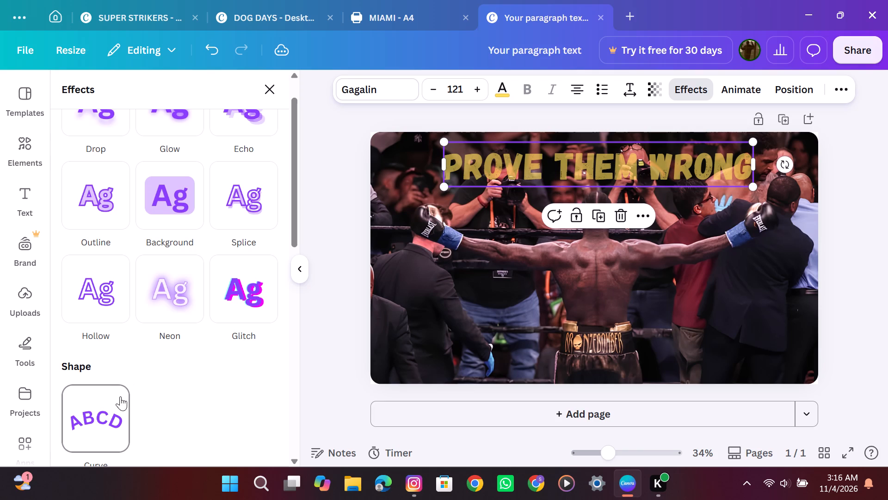
{"action": "left_click", "coordinate": [105, 408]}
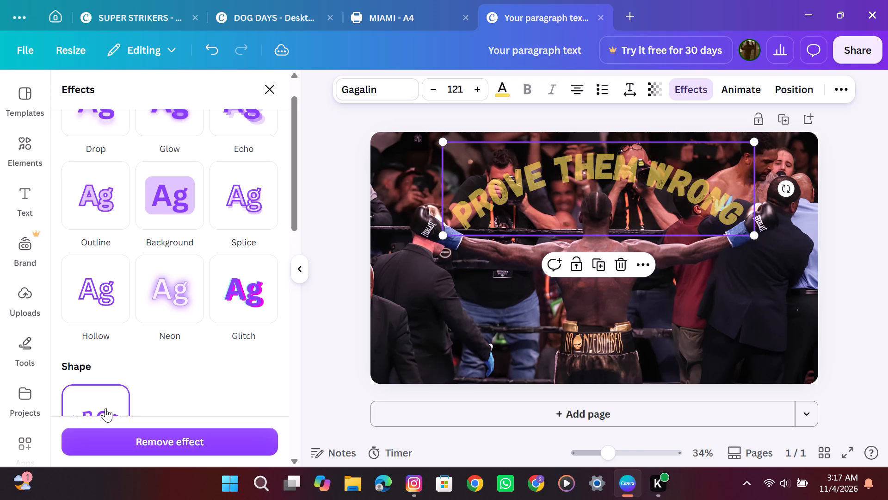
{"action": "scroll", "coordinate": [160, 389], "scroll_direction": "down", "scroll_amount": 1}
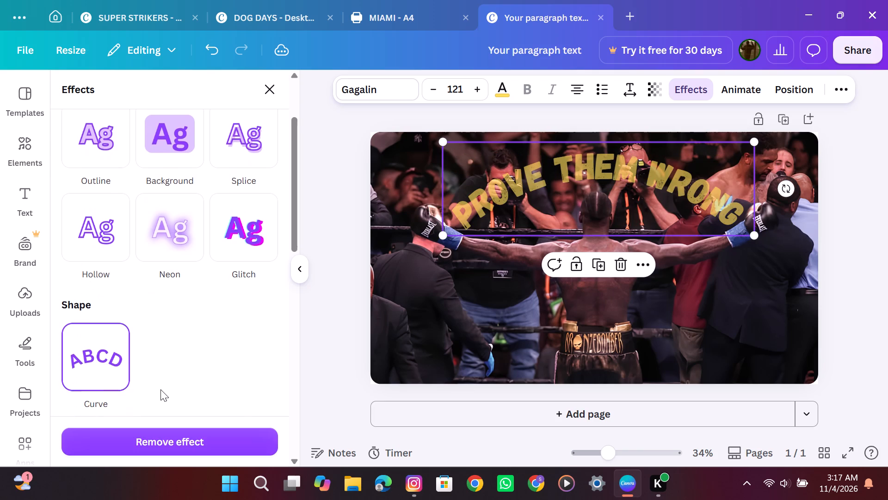
{"action": "scroll", "coordinate": [160, 389], "scroll_direction": "down", "scroll_amount": 2}
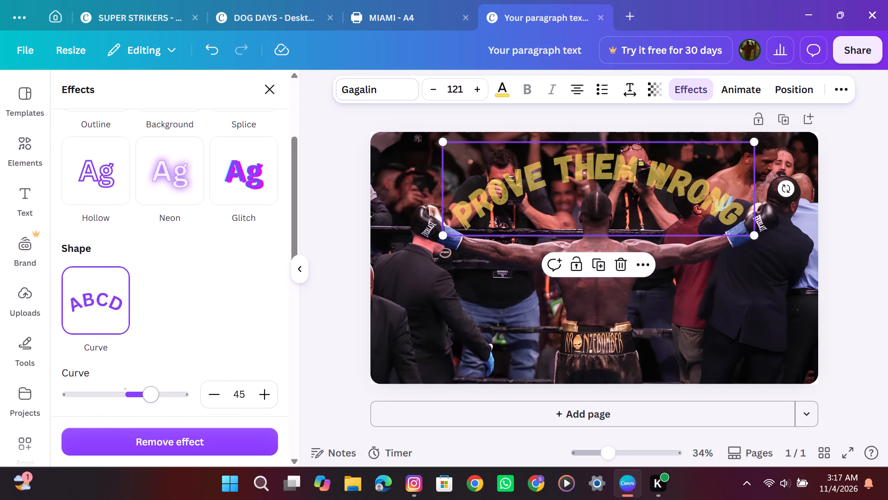
{"action": "left_click_drag", "start_coordinate": [150, 398], "coordinate": [144, 399]}
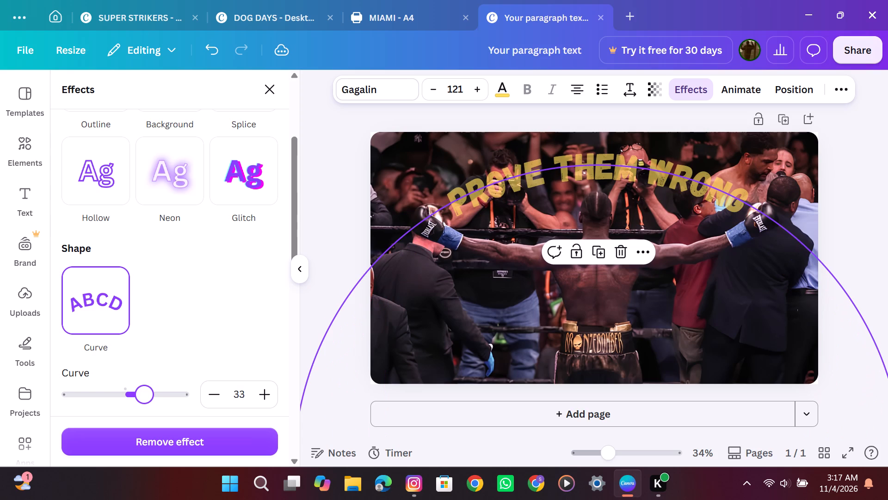
{"action": "left_click_drag", "start_coordinate": [144, 399], "coordinate": [143, 400]}
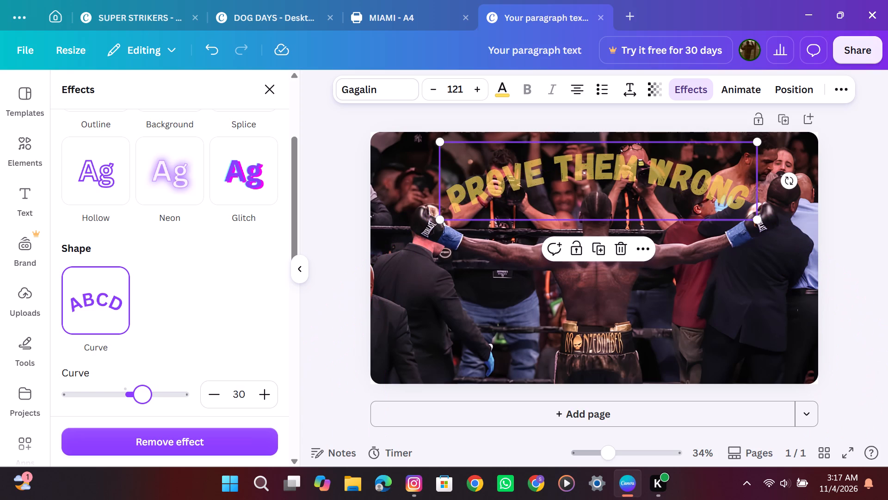
Raise the slogan's opacity so the yellow text is solid again.
{"action": "left_click", "coordinate": [655, 90]}
{"action": "left_click_drag", "start_coordinate": [646, 146], "coordinate": [687, 151]}
{"action": "left_click", "coordinate": [340, 246]}
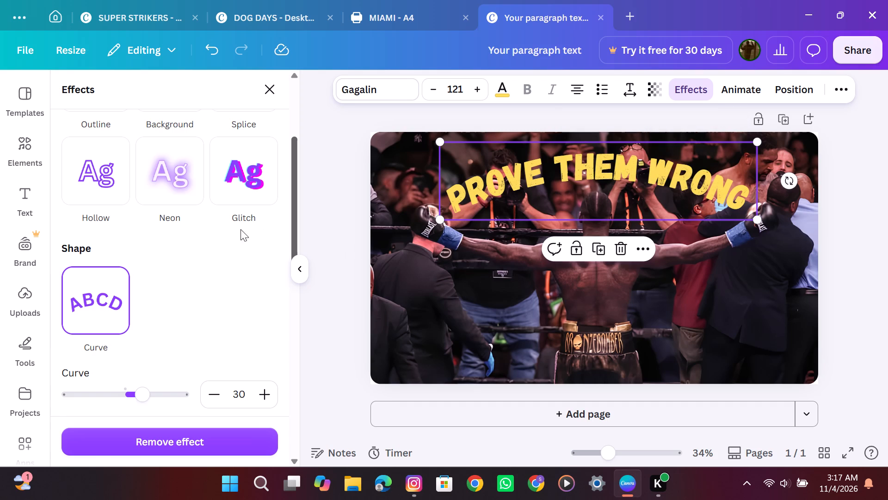
Apply the Hollow effect to the curved slogan.
{"action": "scroll", "coordinate": [161, 290], "scroll_direction": "up", "scroll_amount": 2}
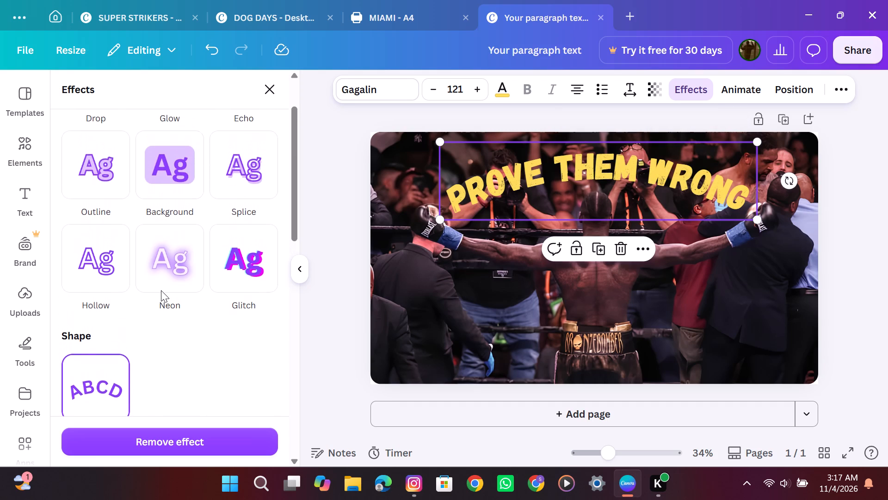
{"action": "scroll", "coordinate": [161, 290], "scroll_direction": "up", "scroll_amount": 1}
{"action": "left_click", "coordinate": [93, 275]}
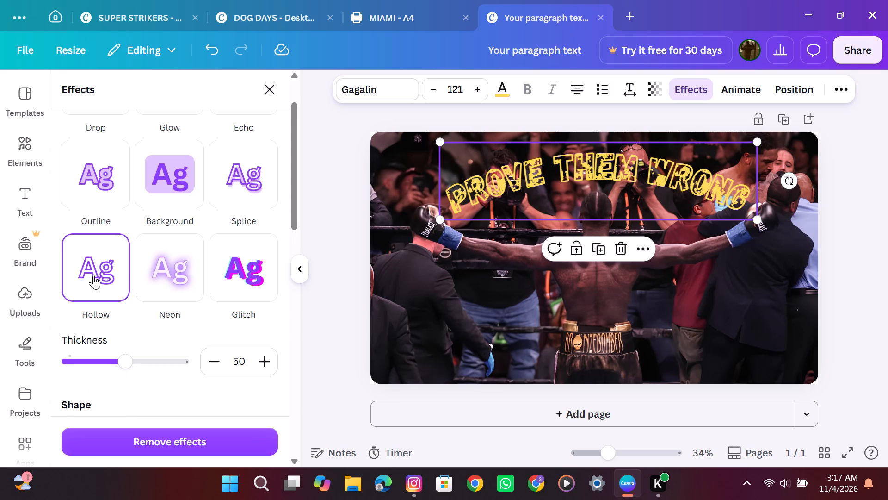
{"action": "left_click", "coordinate": [320, 350]}
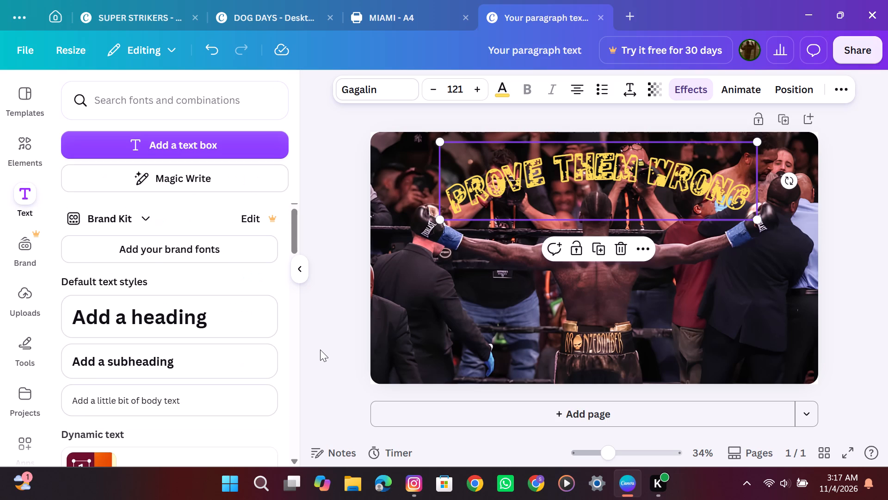
{"action": "left_click", "coordinate": [320, 350]}
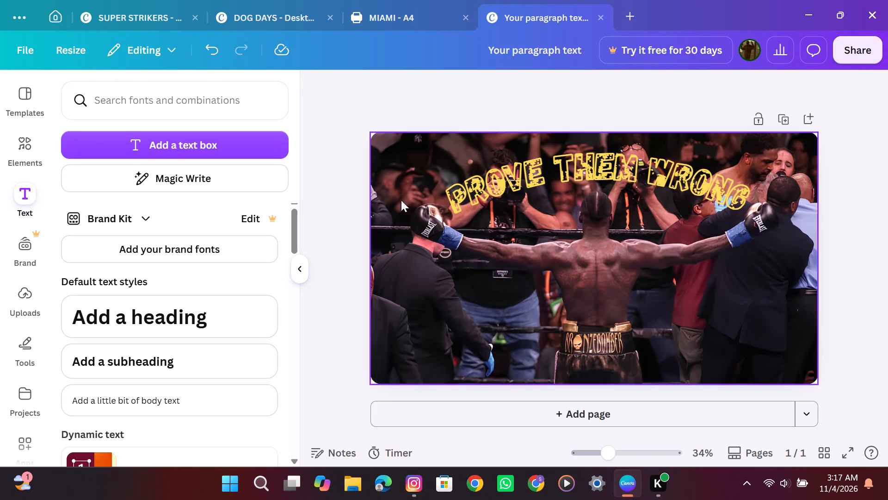
Increase the curved slogan's font size to 126 and nudge it slightly higher above the boxer's head.
{"action": "left_click", "coordinate": [488, 166]}
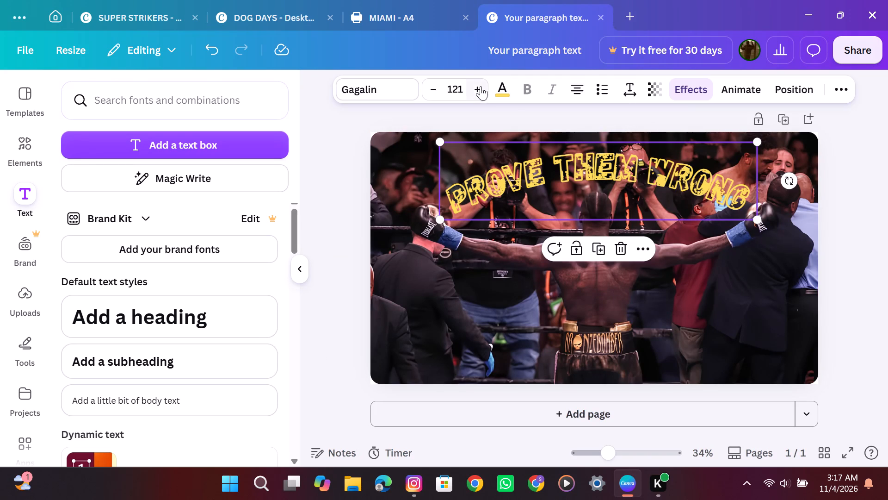
{"action": "left_click", "coordinate": [480, 81]}
{"action": "double_click", "coordinate": [480, 81]}
{"action": "left_click", "coordinate": [480, 81]}
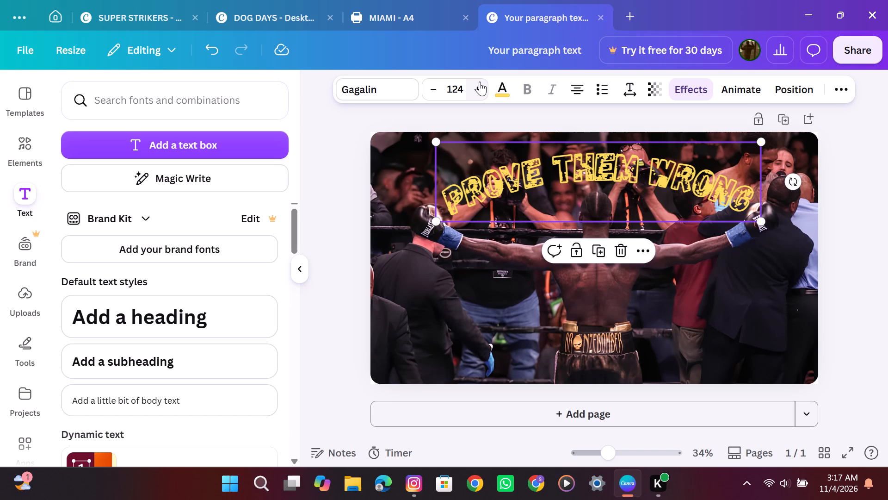
{"action": "left_click", "coordinate": [480, 81]}
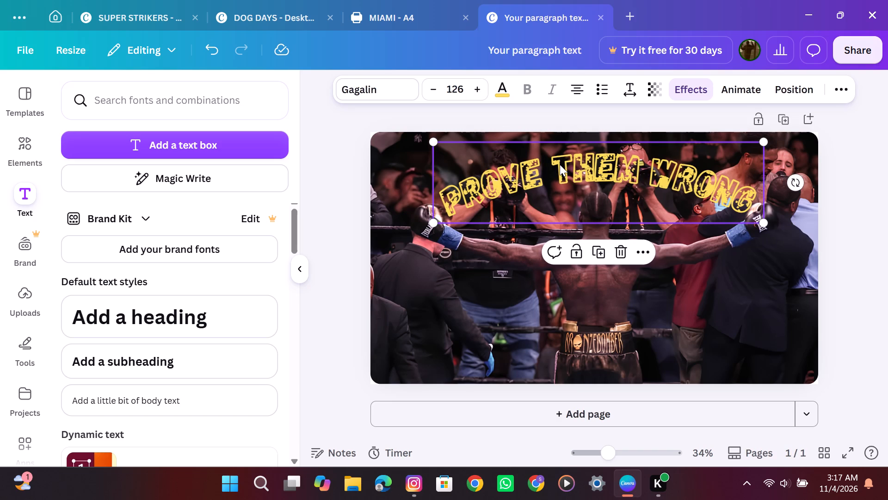
{"action": "left_click_drag", "start_coordinate": [560, 165], "coordinate": [559, 161]}
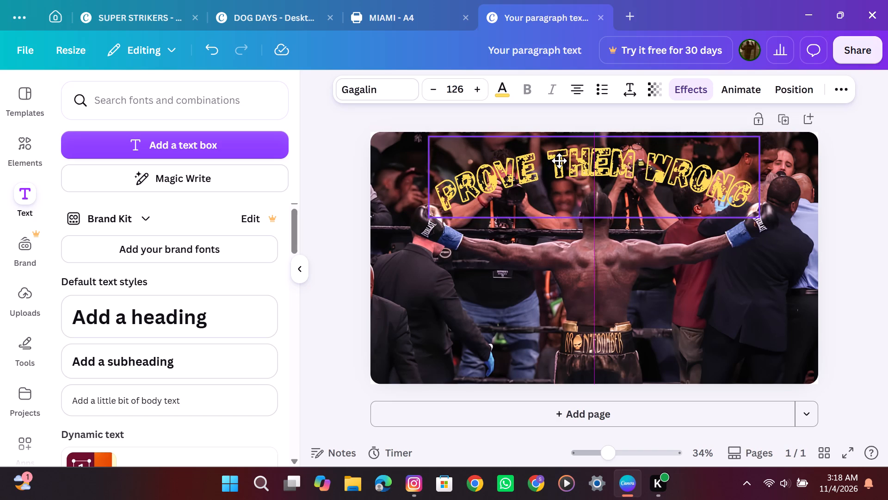
{"action": "left_click_drag", "start_coordinate": [559, 161], "coordinate": [561, 160]}
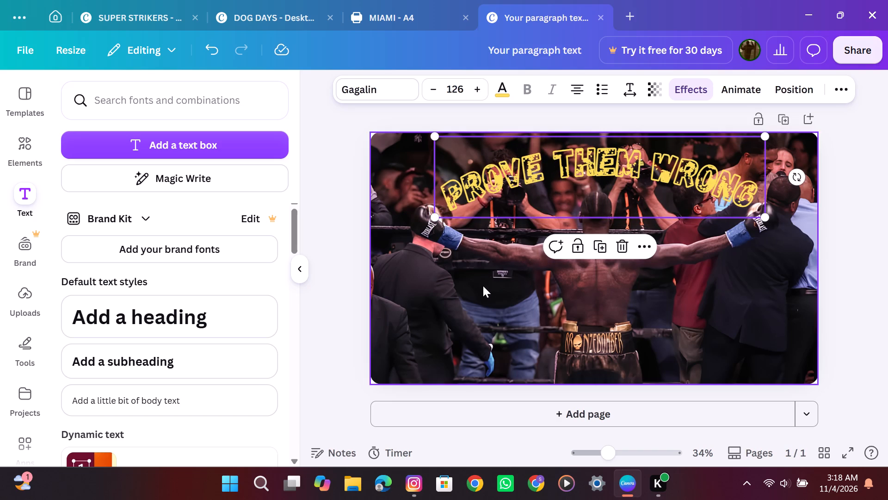
{"action": "left_click", "coordinate": [475, 291]}
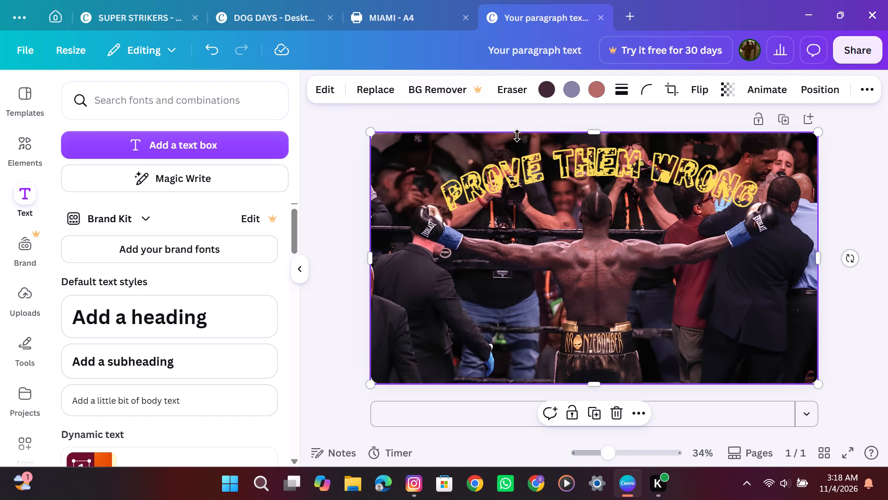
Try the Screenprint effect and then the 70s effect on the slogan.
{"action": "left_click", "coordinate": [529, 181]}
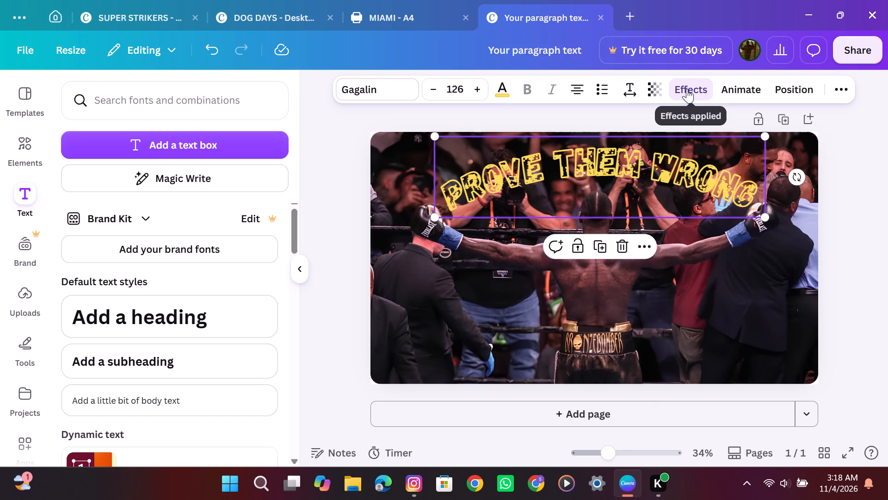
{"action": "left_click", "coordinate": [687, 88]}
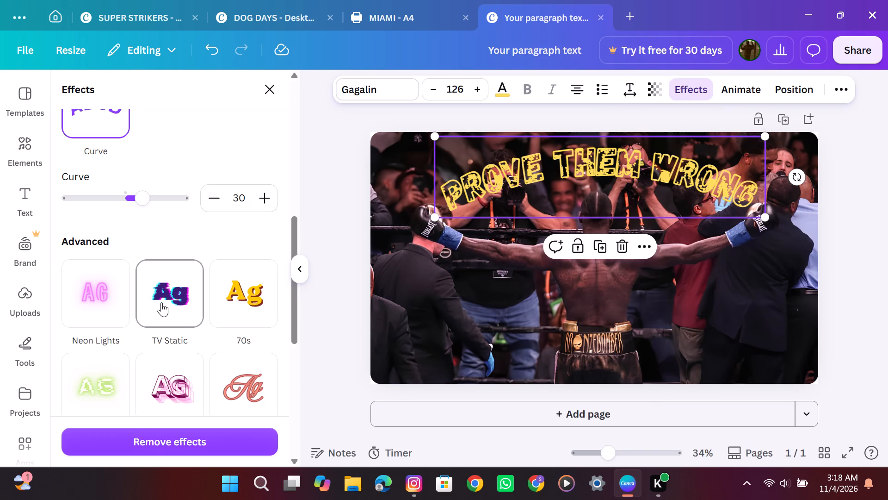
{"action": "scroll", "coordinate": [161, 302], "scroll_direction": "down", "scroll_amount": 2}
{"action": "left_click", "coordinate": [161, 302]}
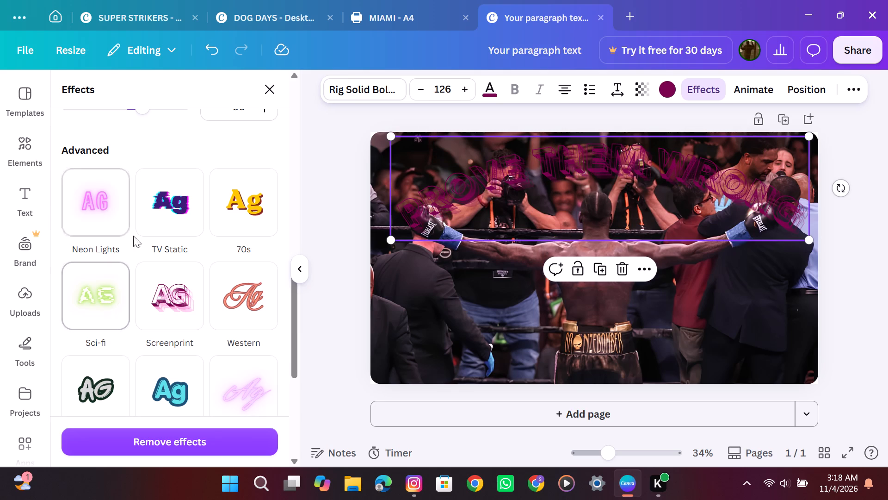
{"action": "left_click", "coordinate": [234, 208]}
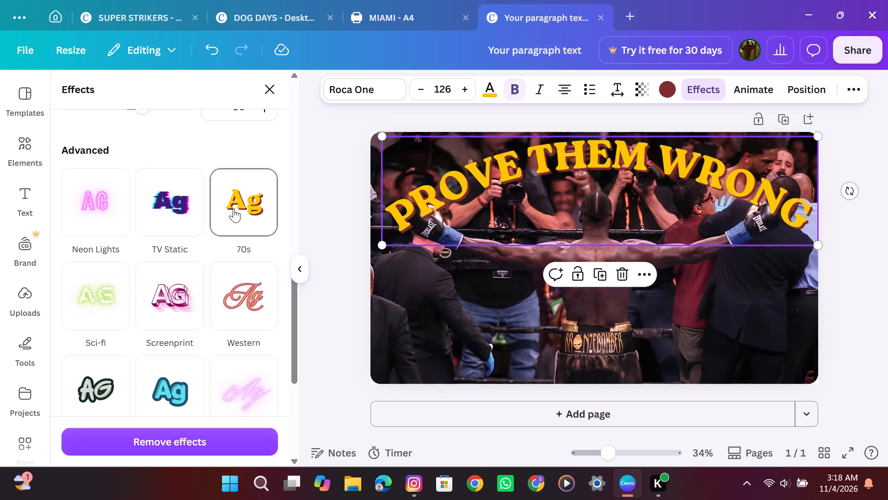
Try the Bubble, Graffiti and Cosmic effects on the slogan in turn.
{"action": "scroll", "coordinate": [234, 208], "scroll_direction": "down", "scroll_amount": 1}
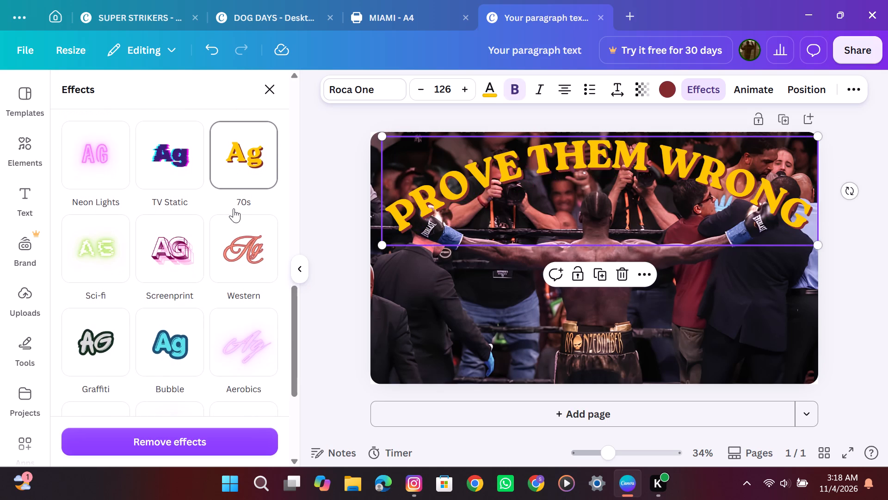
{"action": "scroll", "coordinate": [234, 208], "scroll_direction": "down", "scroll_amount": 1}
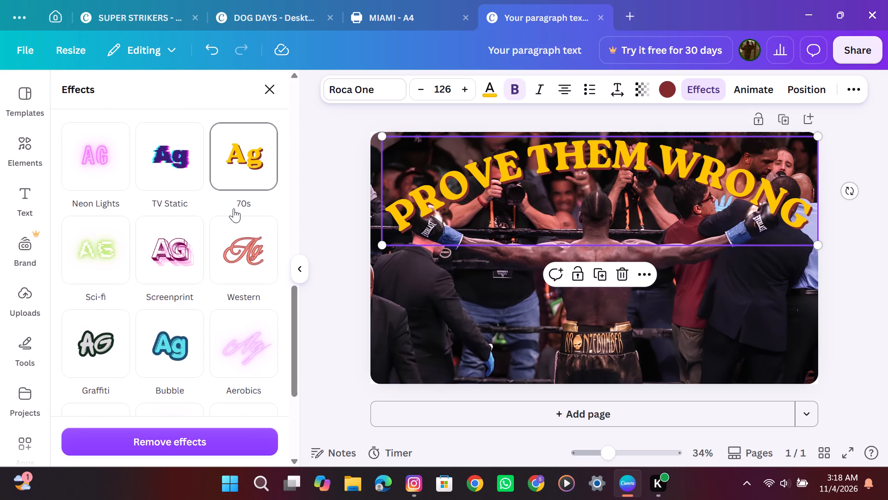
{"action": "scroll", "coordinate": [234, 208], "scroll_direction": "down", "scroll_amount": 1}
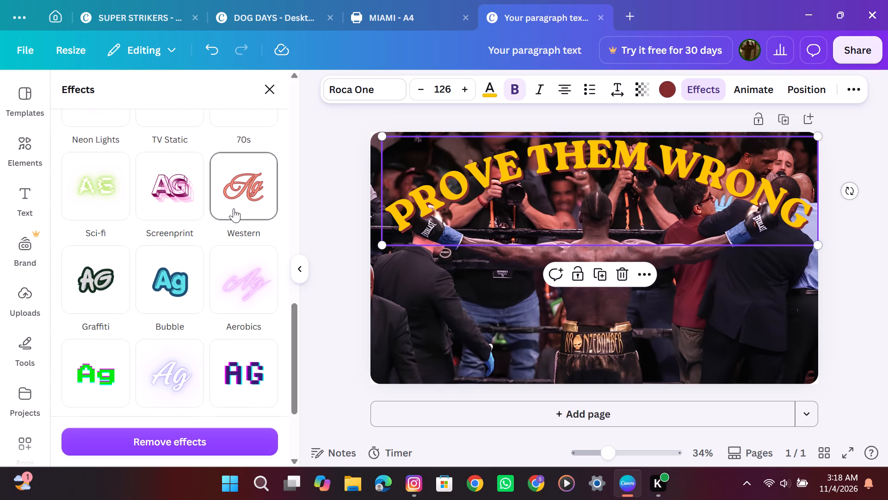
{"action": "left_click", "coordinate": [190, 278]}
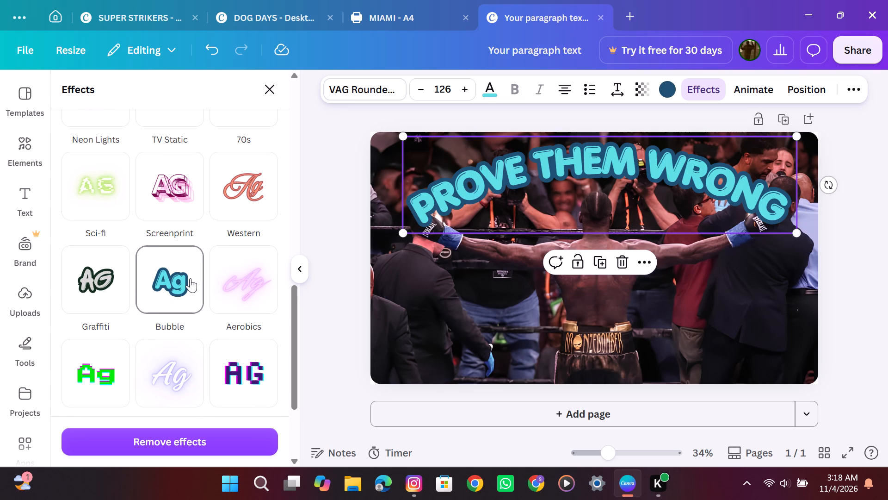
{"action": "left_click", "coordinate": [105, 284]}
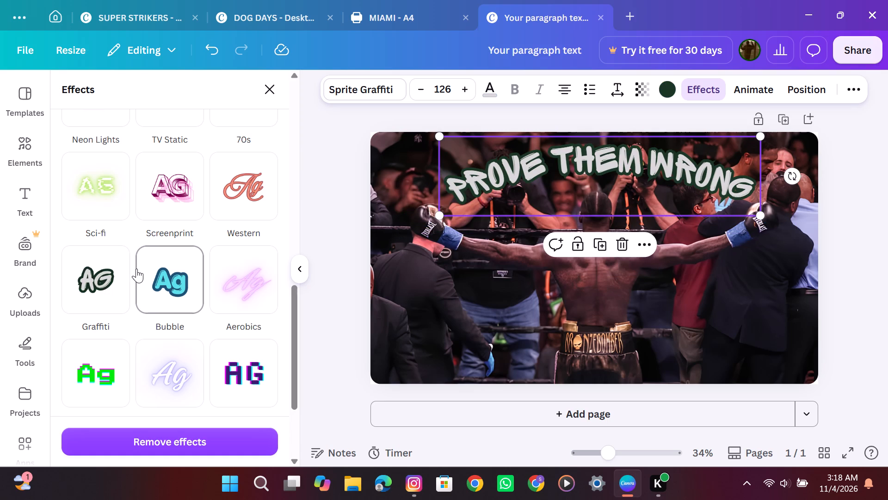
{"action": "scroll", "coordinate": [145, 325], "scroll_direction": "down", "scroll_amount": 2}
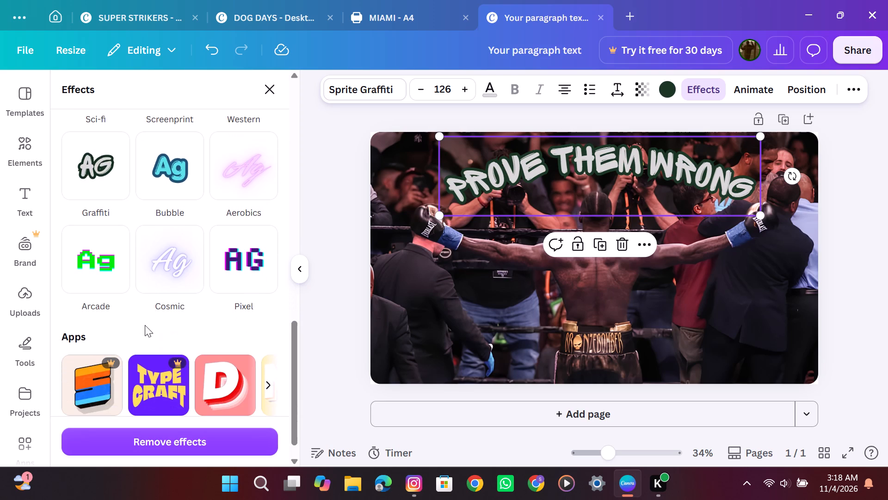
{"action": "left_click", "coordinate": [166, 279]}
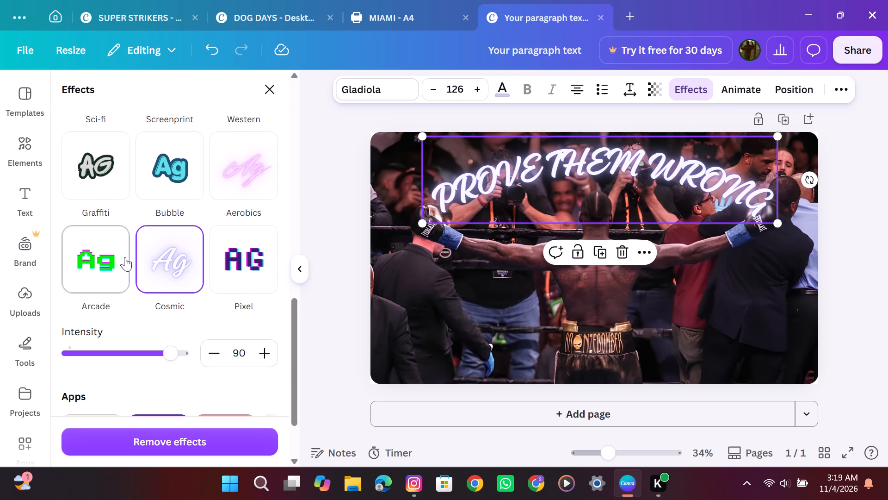
Apply the Arcade effect to the slogan and reduce its font size to 63.5 so it fits between the gloves.
{"action": "left_click", "coordinate": [118, 268]}
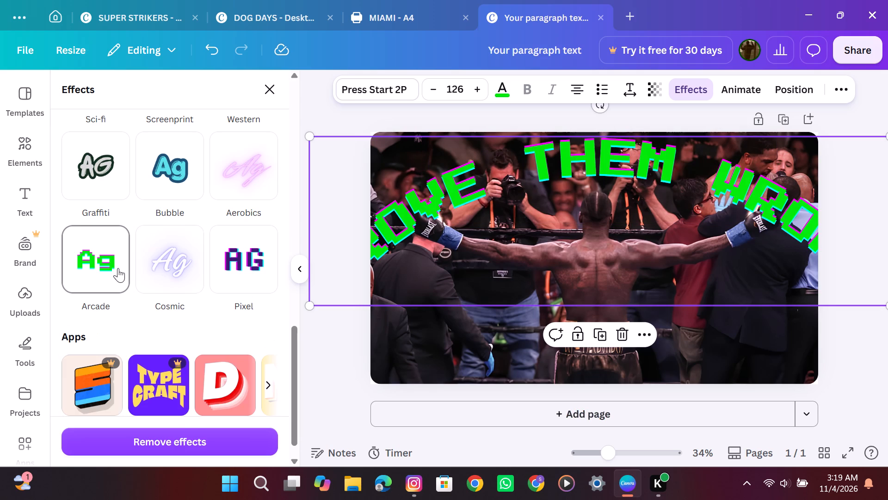
{"action": "double_click", "coordinate": [437, 94]}
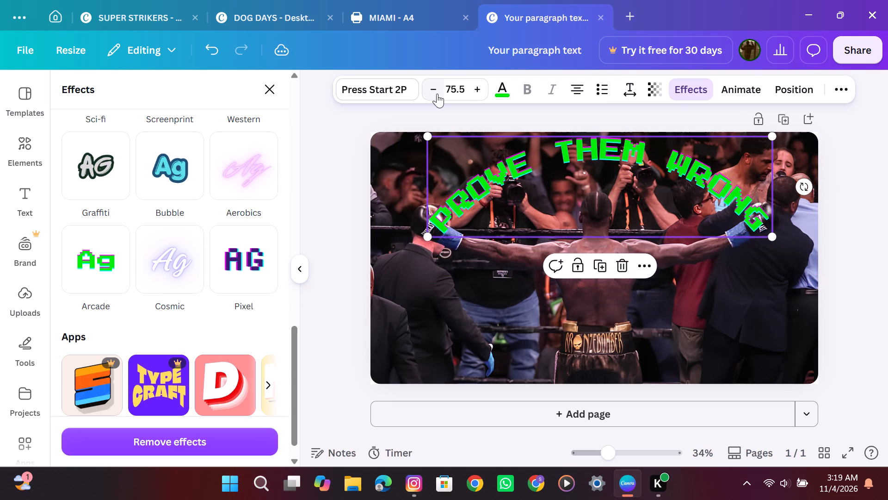
{"action": "triple_click", "coordinate": [437, 94]}
{"action": "double_click", "coordinate": [437, 94]}
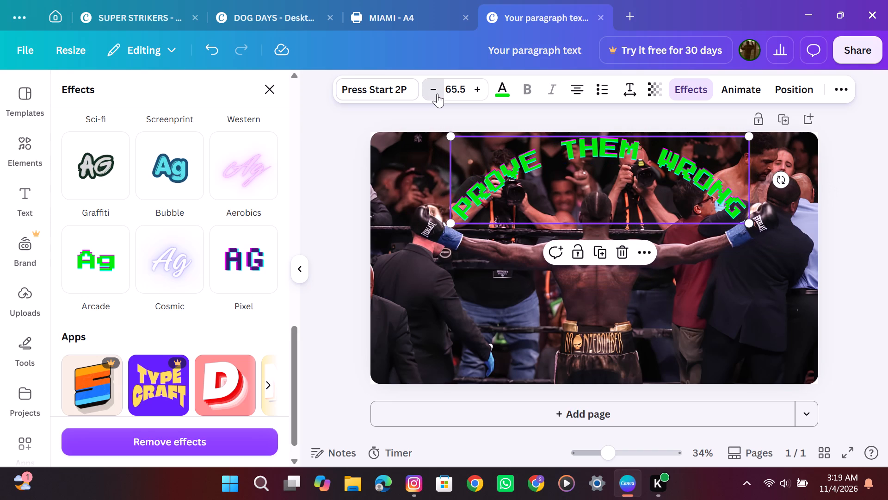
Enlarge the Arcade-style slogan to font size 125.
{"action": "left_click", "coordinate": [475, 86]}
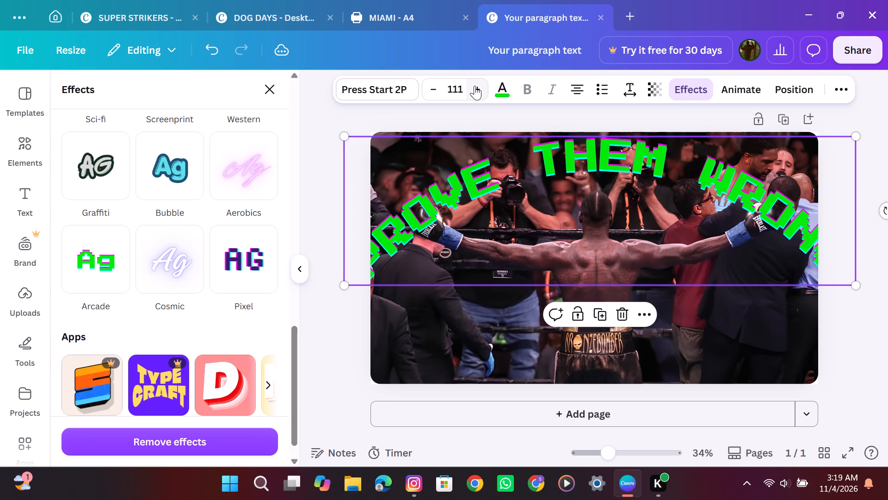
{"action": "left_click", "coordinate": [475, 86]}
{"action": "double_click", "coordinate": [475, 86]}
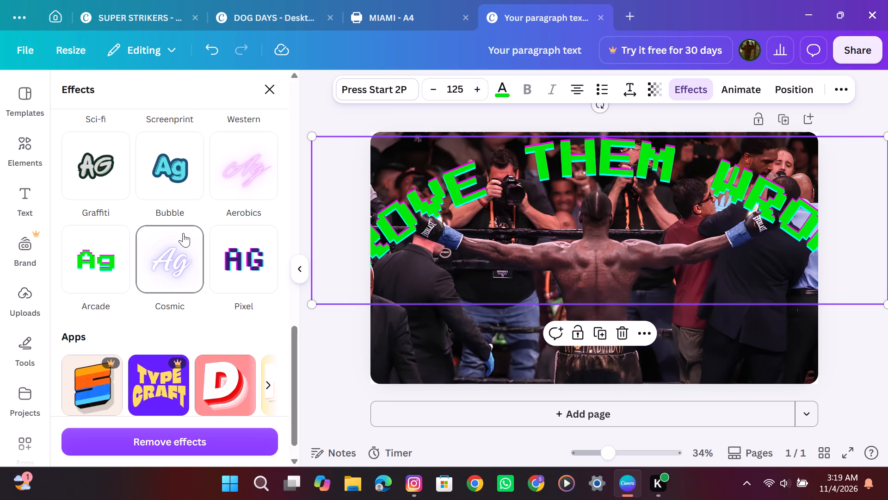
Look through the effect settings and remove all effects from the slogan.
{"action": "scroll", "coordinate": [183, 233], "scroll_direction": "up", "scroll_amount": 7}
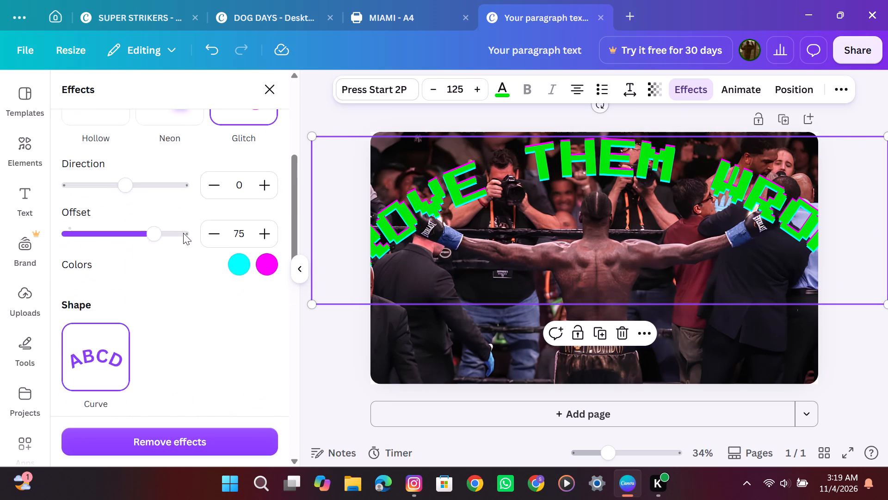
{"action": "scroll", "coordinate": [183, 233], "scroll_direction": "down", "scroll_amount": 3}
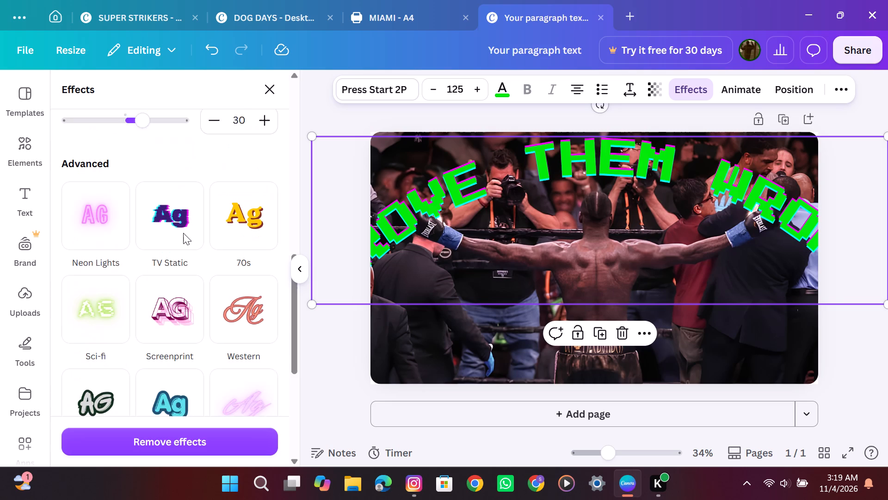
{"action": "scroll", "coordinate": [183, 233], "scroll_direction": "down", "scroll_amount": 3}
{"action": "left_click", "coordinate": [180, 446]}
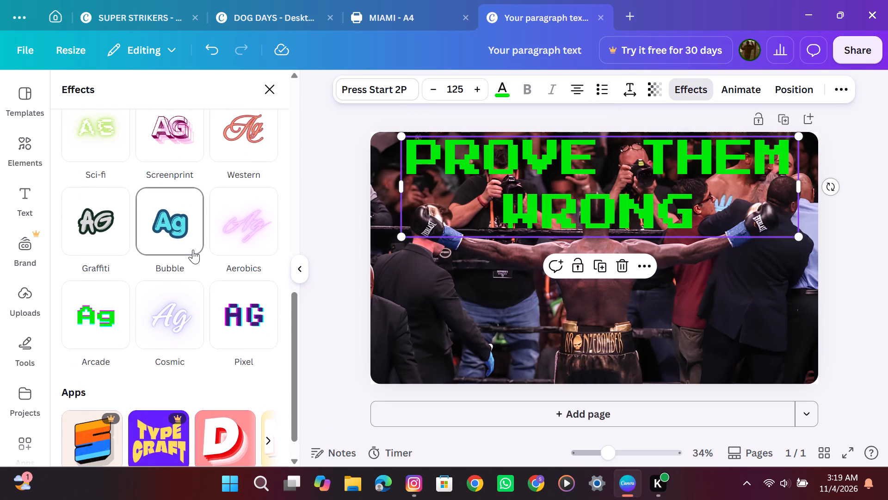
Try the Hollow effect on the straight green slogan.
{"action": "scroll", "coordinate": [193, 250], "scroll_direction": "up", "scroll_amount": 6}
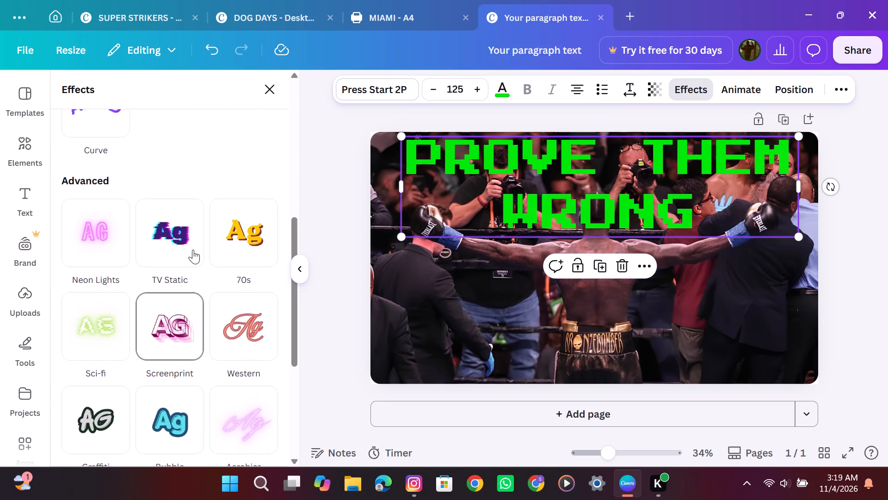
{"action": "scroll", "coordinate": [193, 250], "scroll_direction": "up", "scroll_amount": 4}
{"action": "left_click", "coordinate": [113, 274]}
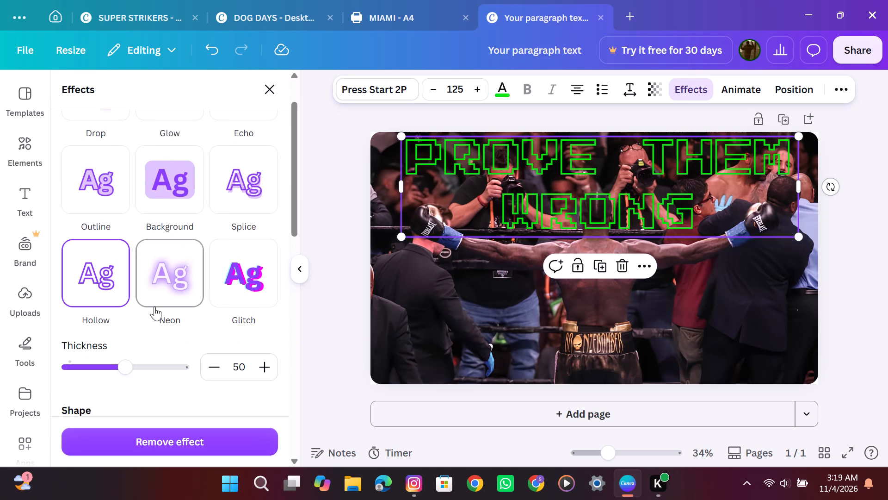
Undo the slogan edits back past the green Press Start 2P lettering to the curved yellow Gagalin version without a style effect.
{"action": "left_click", "coordinate": [212, 56]}
{"action": "triple_click", "coordinate": [212, 56]}
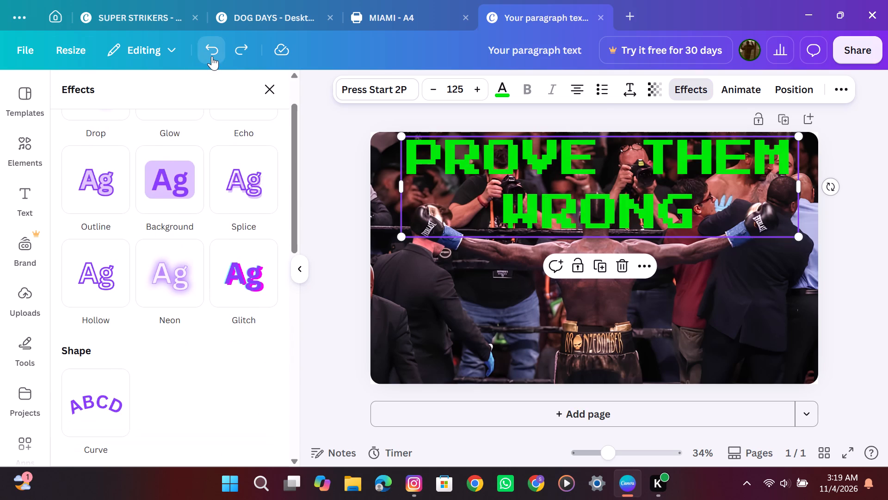
{"action": "triple_click", "coordinate": [212, 56]}
{"action": "triple_click", "coordinate": [212, 56]}
{"action": "left_click", "coordinate": [212, 56]}
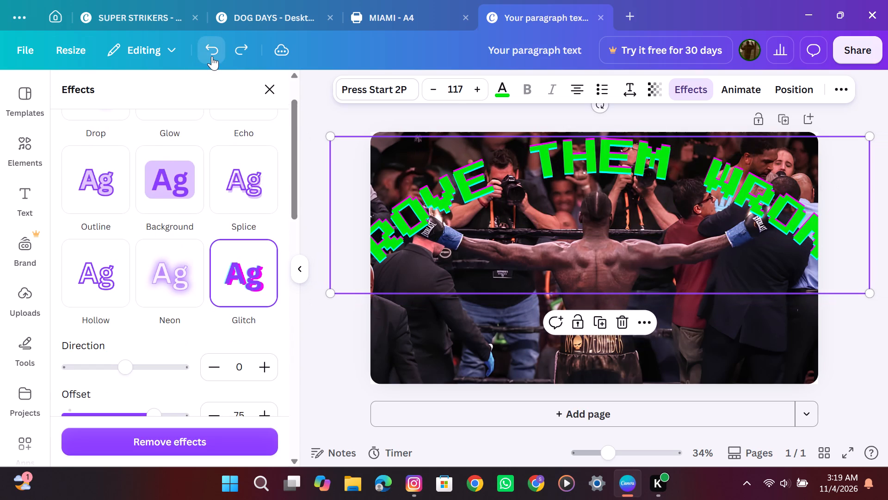
{"action": "triple_click", "coordinate": [212, 56]}
{"action": "triple_click", "coordinate": [212, 56]}
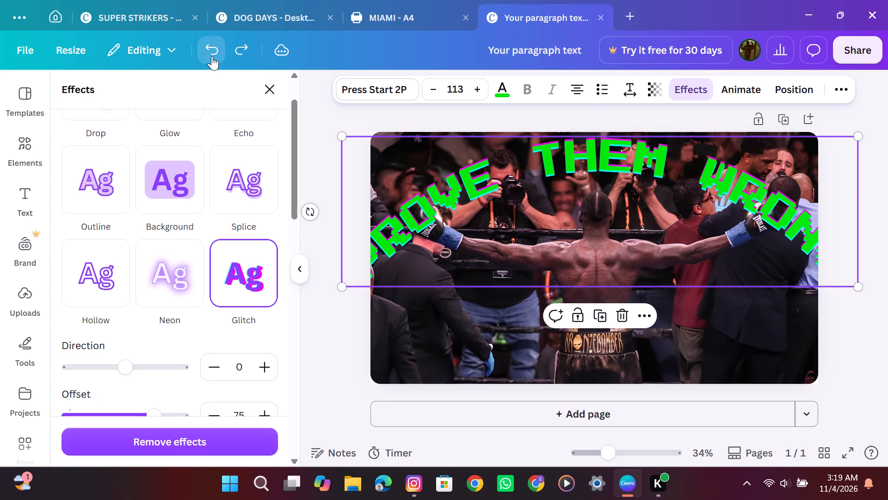
{"action": "triple_click", "coordinate": [212, 56]}
{"action": "triple_click", "coordinate": [212, 56]}
{"action": "triple_click", "coordinate": [212, 56]}
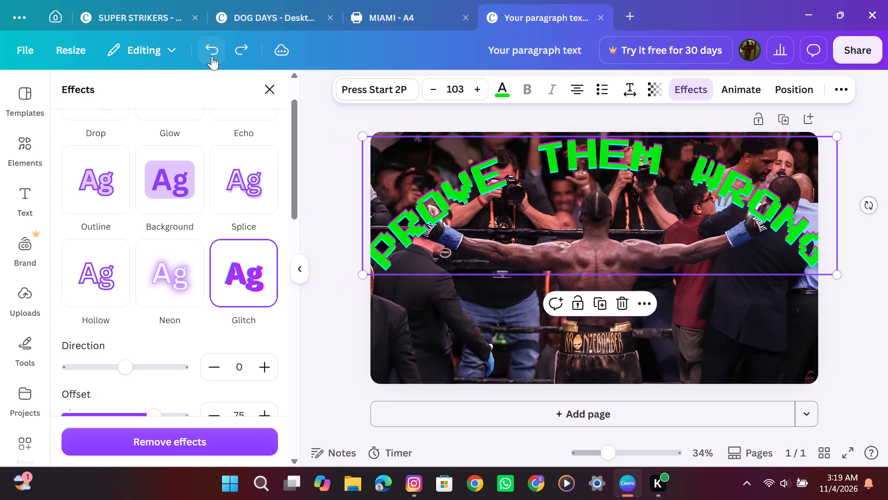
{"action": "triple_click", "coordinate": [212, 56]}
{"action": "triple_click", "coordinate": [212, 56]}
{"action": "triple_click", "coordinate": [212, 56]}
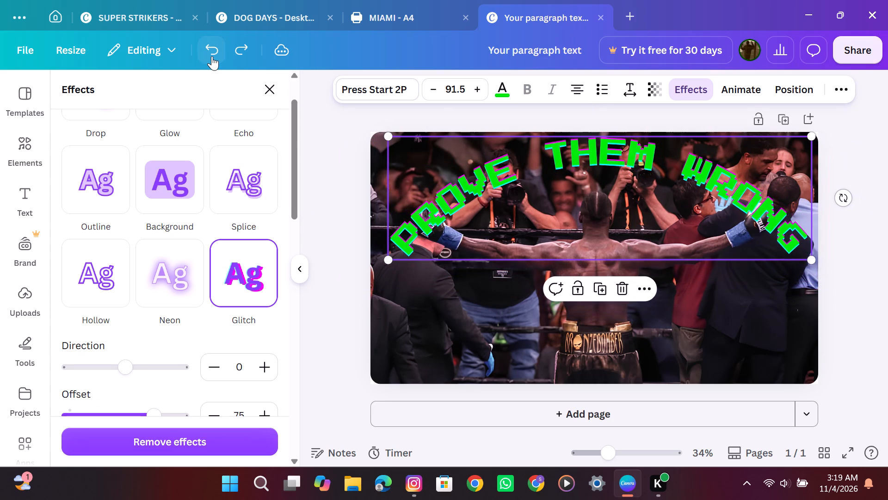
{"action": "triple_click", "coordinate": [212, 56]}
{"action": "triple_click", "coordinate": [212, 56]}
{"action": "triple_click", "coordinate": [212, 56]}
{"action": "triple_click", "coordinate": [212, 56]}
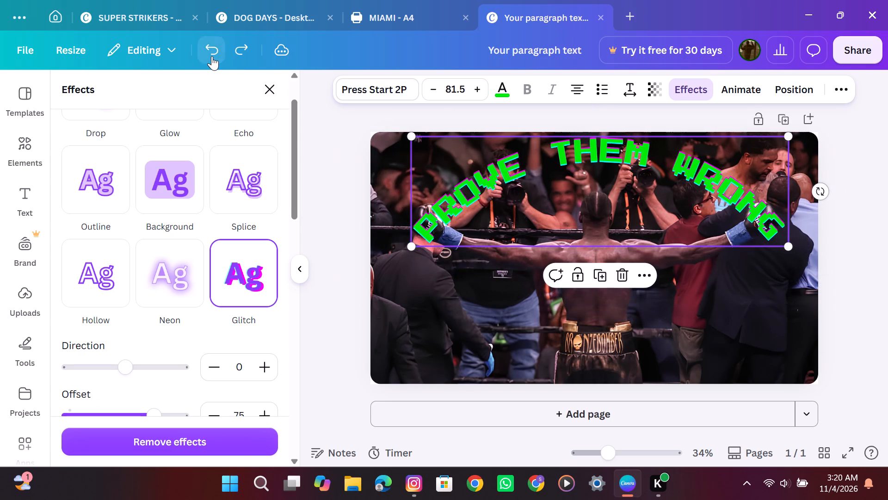
{"action": "triple_click", "coordinate": [212, 56]}
{"action": "triple_click", "coordinate": [212, 56]}
{"action": "triple_click", "coordinate": [212, 56]}
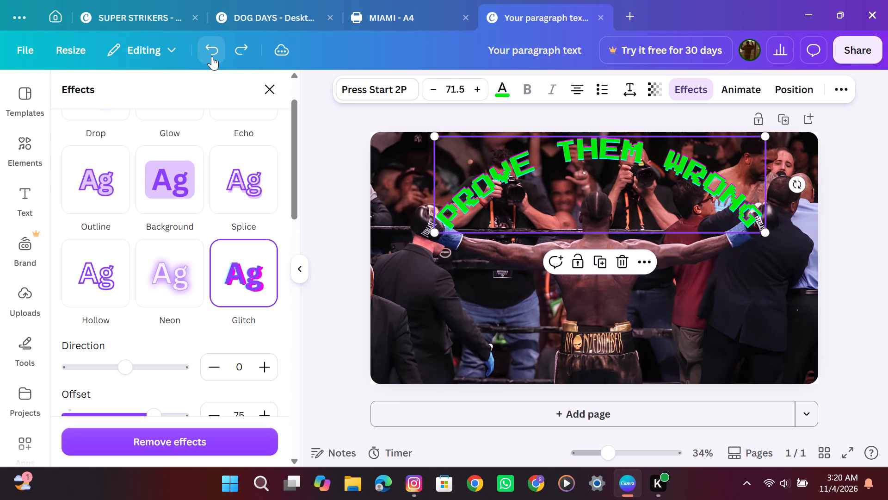
{"action": "triple_click", "coordinate": [212, 56]}
{"action": "triple_click", "coordinate": [212, 56]}
{"action": "triple_click", "coordinate": [212, 56]}
{"action": "triple_click", "coordinate": [212, 56]}
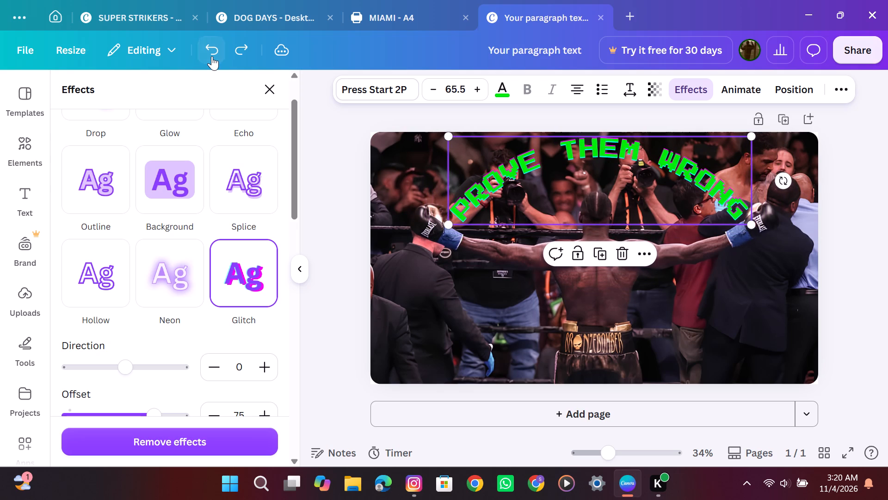
{"action": "triple_click", "coordinate": [212, 56]}
{"action": "triple_click", "coordinate": [212, 56]}
{"action": "triple_click", "coordinate": [212, 56]}
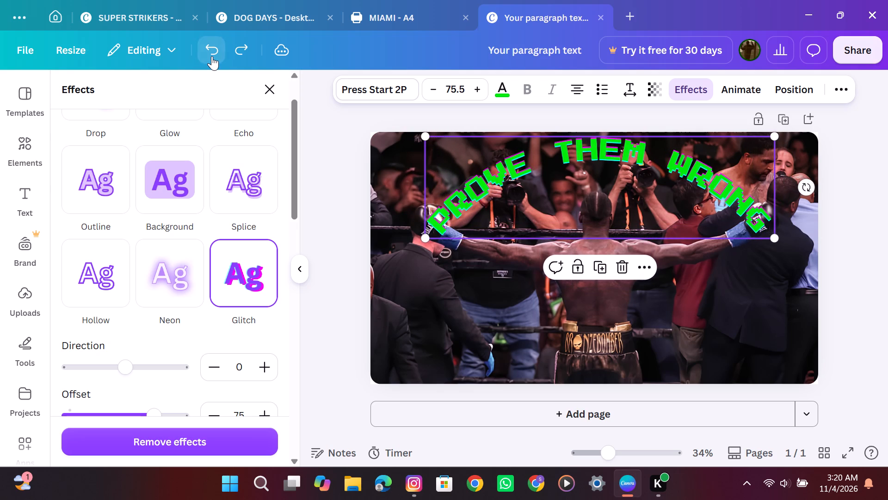
{"action": "triple_click", "coordinate": [212, 56]}
{"action": "triple_click", "coordinate": [212, 56]}
{"action": "triple_click", "coordinate": [212, 56]}
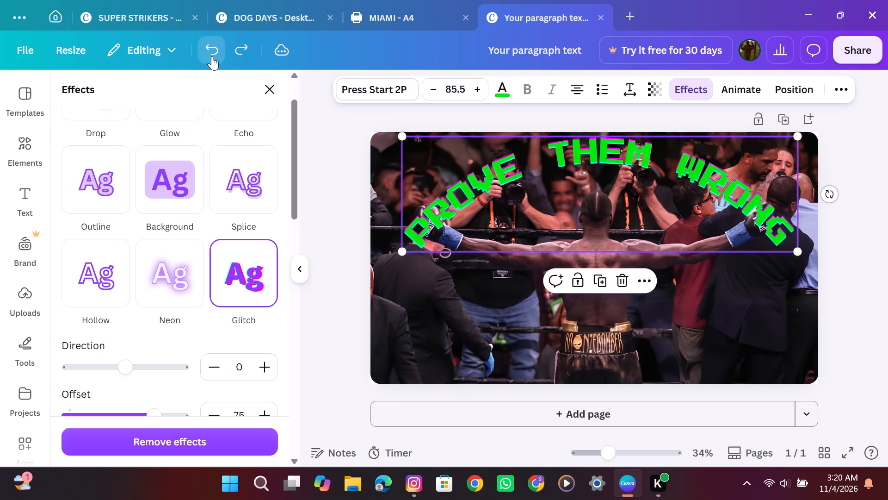
{"action": "triple_click", "coordinate": [212, 56]}
{"action": "triple_click", "coordinate": [212, 56]}
{"action": "triple_click", "coordinate": [212, 56]}
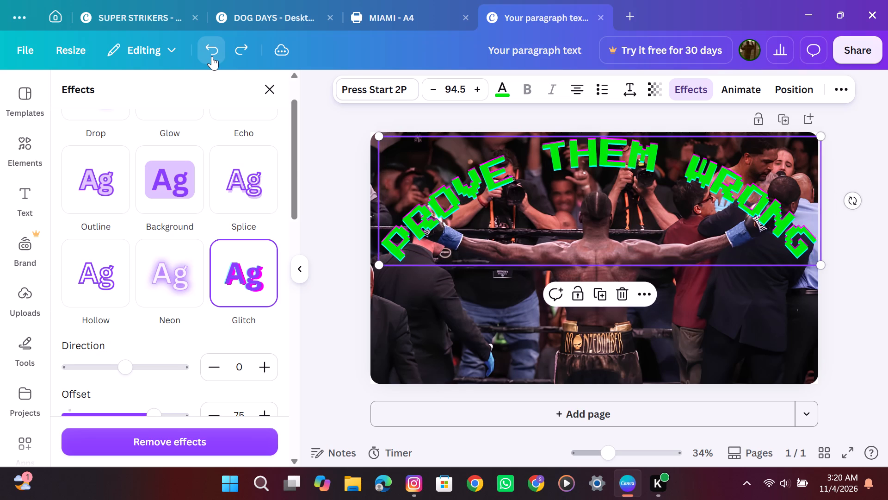
{"action": "triple_click", "coordinate": [212, 56]}
{"action": "triple_click", "coordinate": [212, 56]}
{"action": "triple_click", "coordinate": [212, 56]}
{"action": "triple_click", "coordinate": [212, 56]}
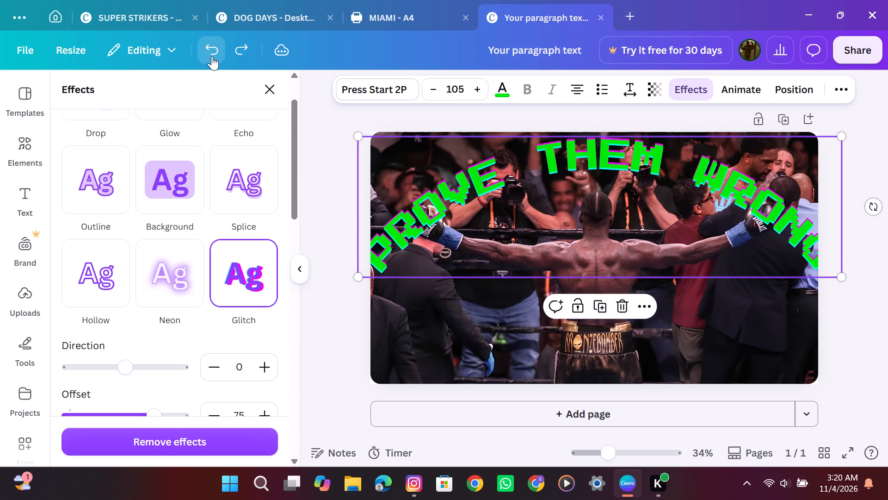
{"action": "triple_click", "coordinate": [212, 56]}
{"action": "triple_click", "coordinate": [212, 56]}
{"action": "triple_click", "coordinate": [212, 56]}
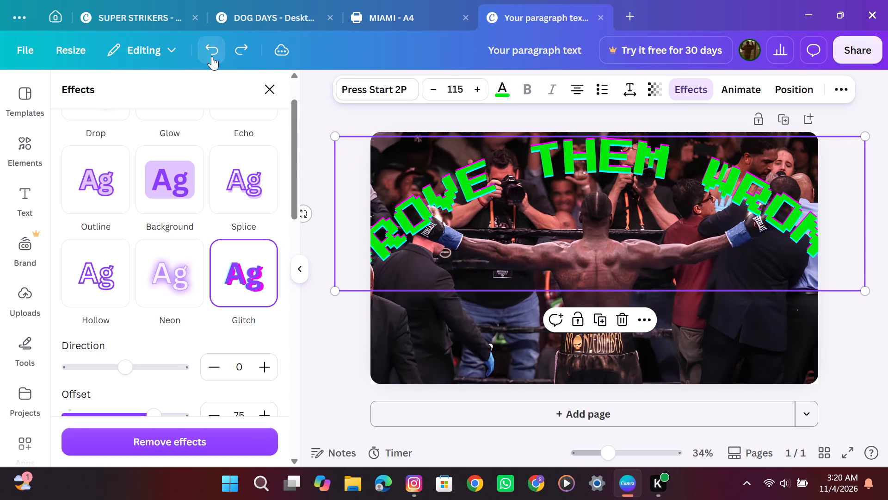
{"action": "triple_click", "coordinate": [212, 56]}
{"action": "triple_click", "coordinate": [212, 56]}
{"action": "triple_click", "coordinate": [212, 56]}
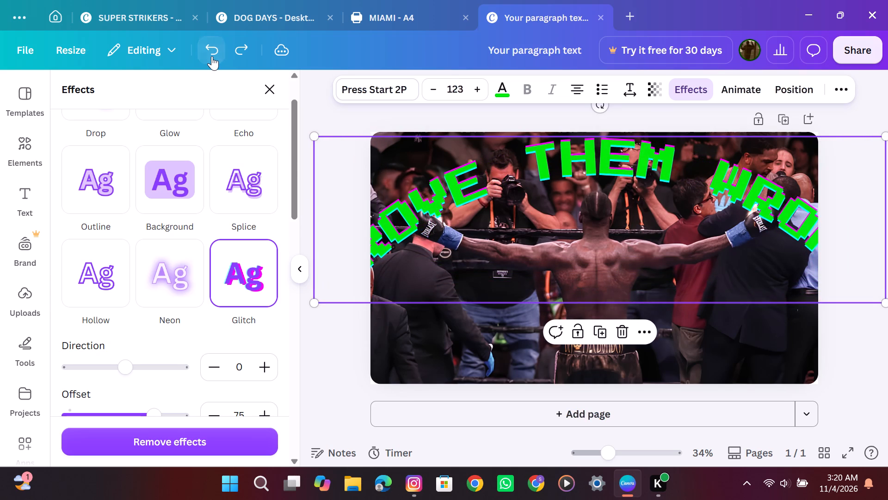
{"action": "triple_click", "coordinate": [212, 56]}
{"action": "triple_click", "coordinate": [212, 56]}
{"action": "triple_click", "coordinate": [212, 56]}
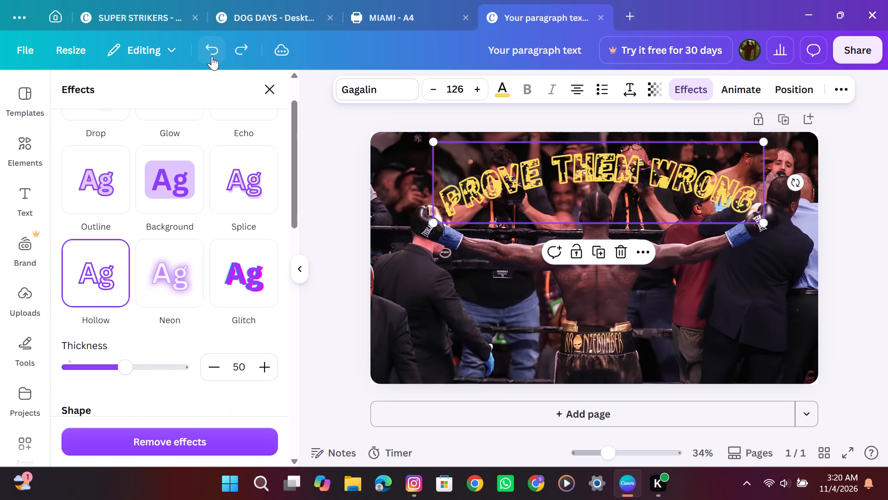
{"action": "triple_click", "coordinate": [212, 56]}
{"action": "triple_click", "coordinate": [212, 56]}
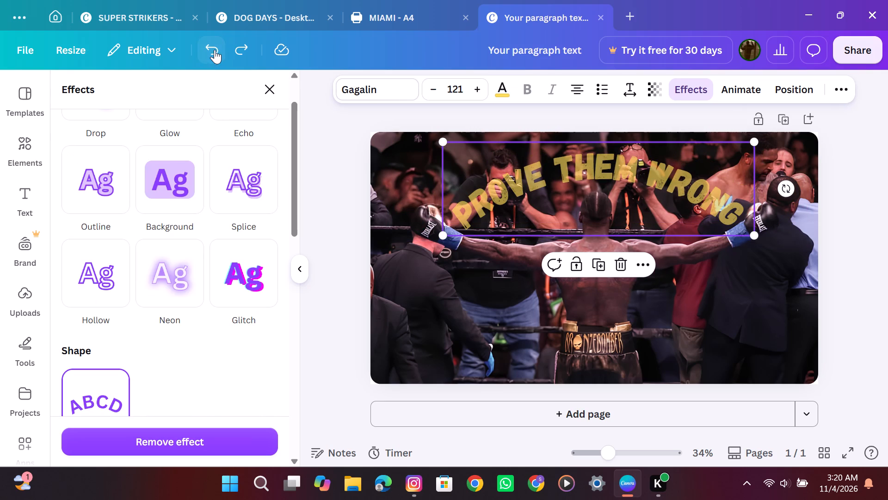
Step back through the slogan's history to the opaque yellow curved version with the black Background effect, centred above the boxer.
{"action": "left_click", "coordinate": [236, 48]}
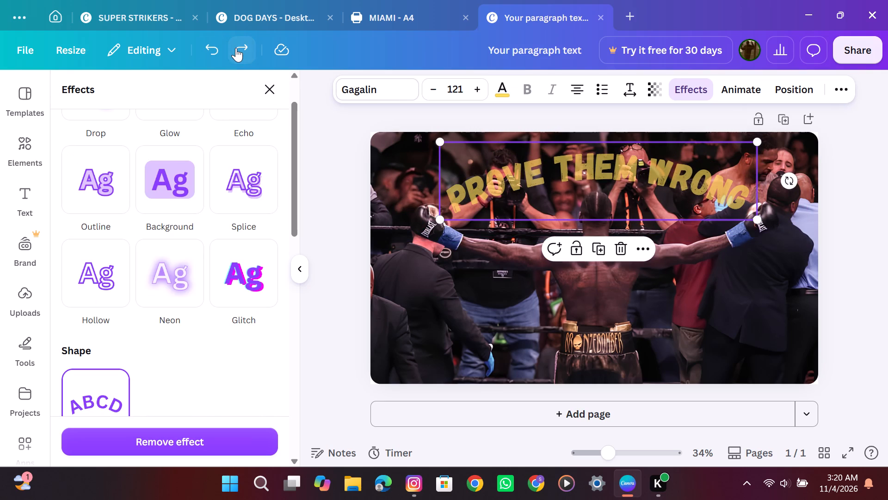
{"action": "left_click", "coordinate": [216, 45]}
{"action": "left_click", "coordinate": [216, 45]}
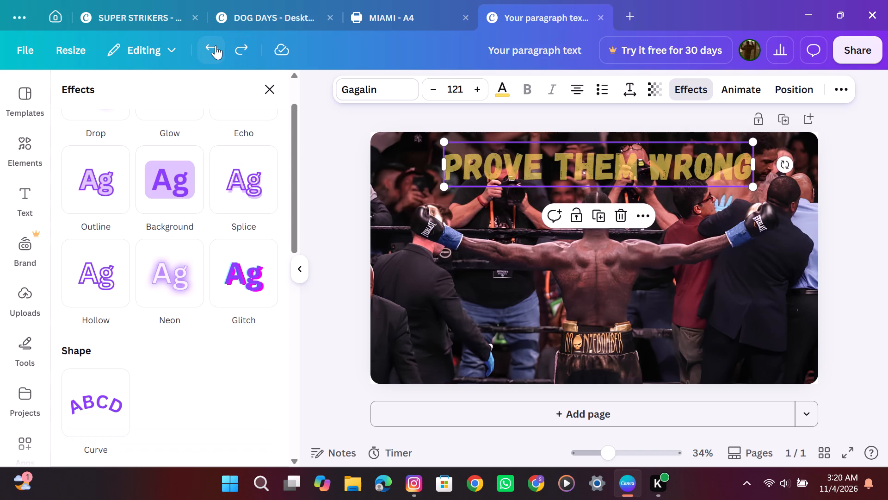
{"action": "left_click", "coordinate": [216, 45]}
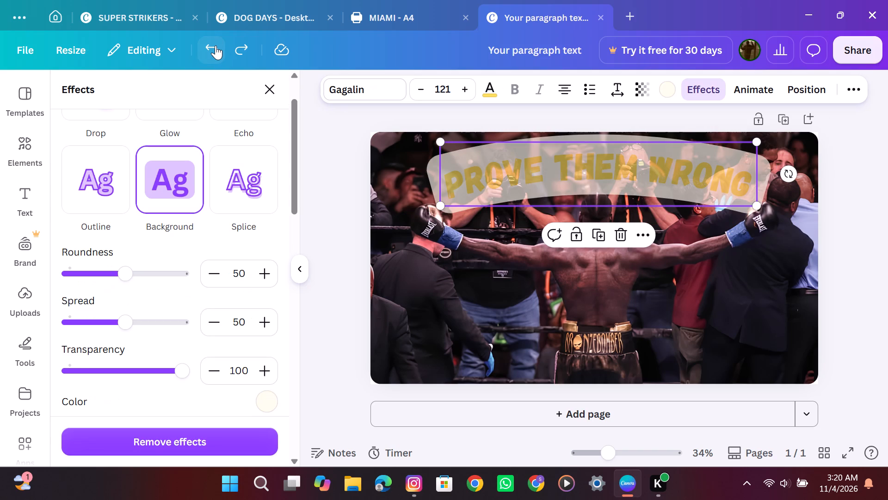
{"action": "left_click", "coordinate": [216, 45]}
{"action": "left_click", "coordinate": [216, 45]}
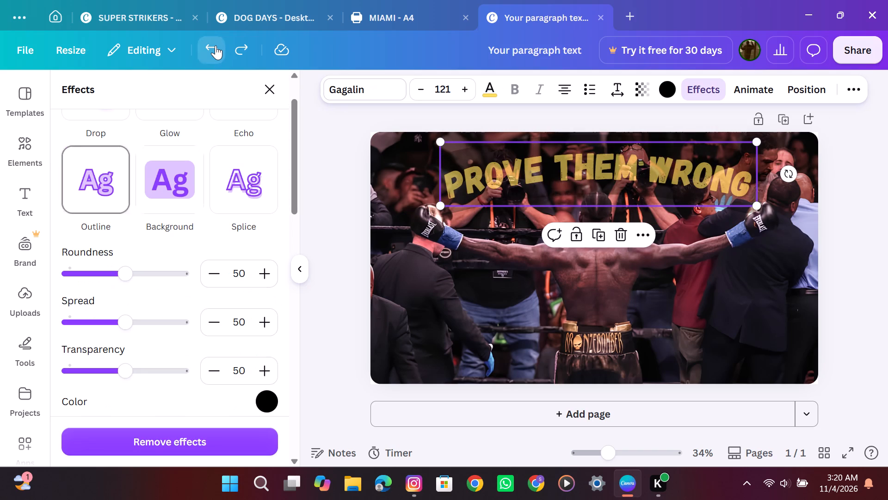
{"action": "left_click", "coordinate": [216, 45]}
{"action": "left_click", "coordinate": [216, 45]}
{"action": "left_click", "coordinate": [216, 45]}
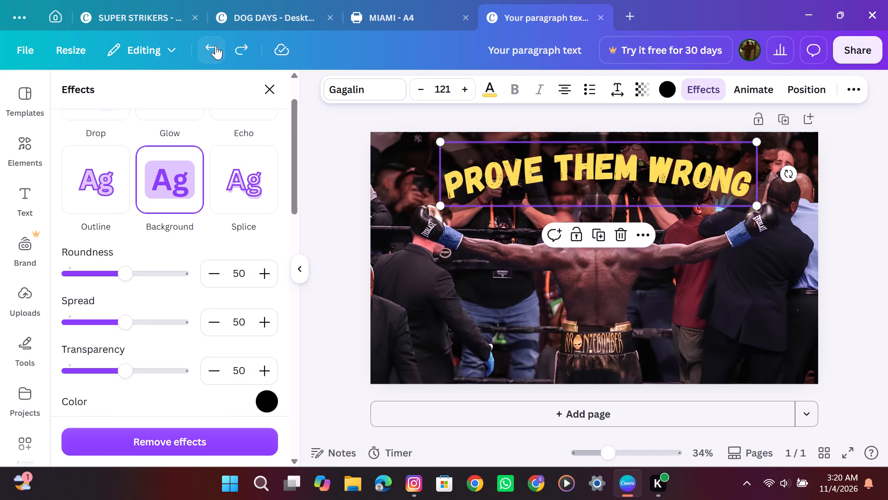
{"action": "right_click", "coordinate": [239, 44]}
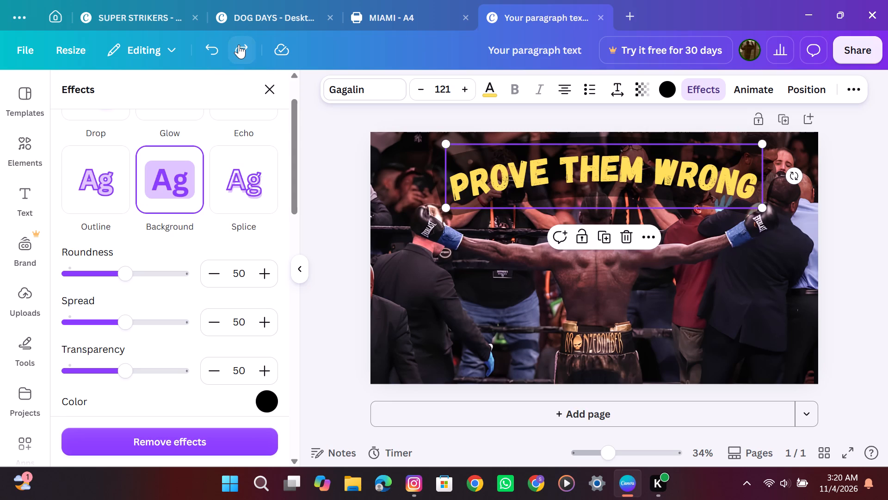
{"action": "left_click", "coordinate": [239, 44]}
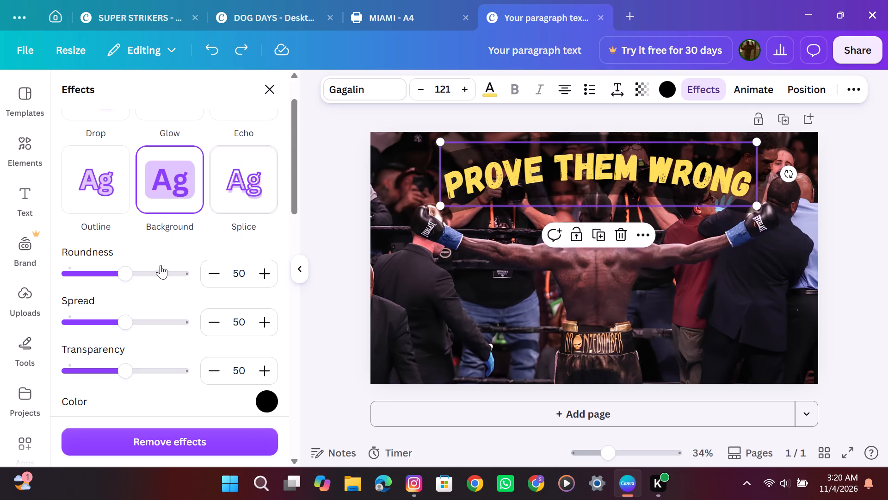
Remove the Background effect from the yellow slogan and reapply the Curve shape at 45.
{"action": "left_click", "coordinate": [164, 442]}
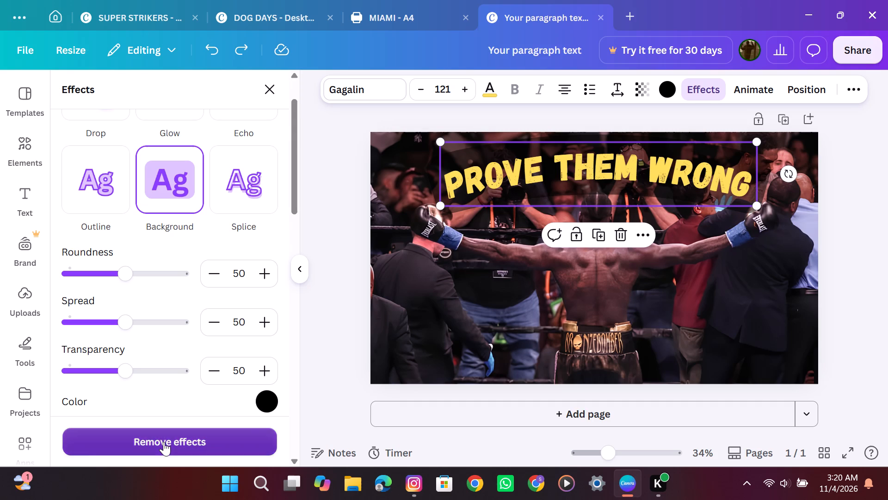
{"action": "scroll", "coordinate": [185, 367], "scroll_direction": "down", "scroll_amount": 2}
{"action": "left_click", "coordinate": [101, 300]}
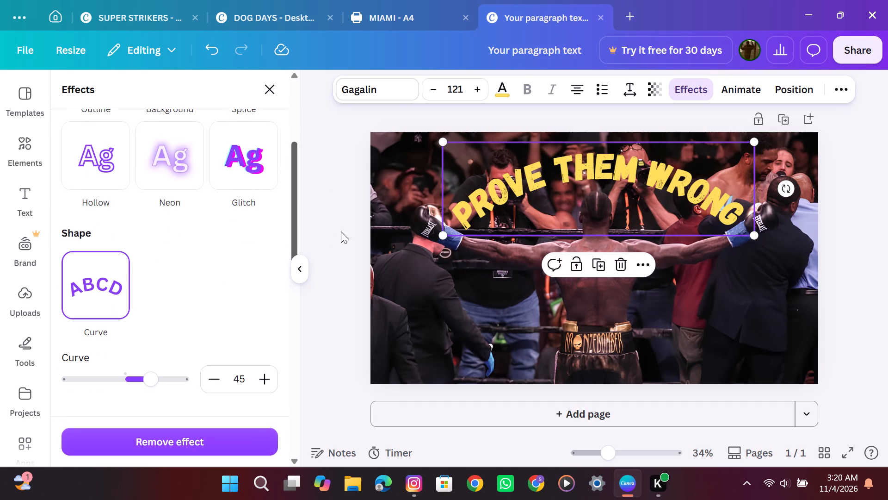
Enlarge the curved slogan to font size 124 and move it up, centred horizontally above the boxer's head.
{"action": "triple_click", "coordinate": [477, 94]}
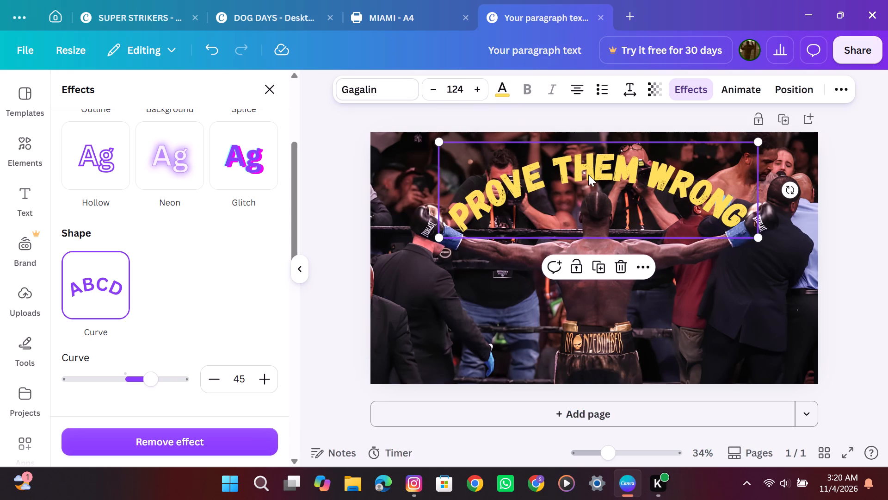
{"action": "left_click_drag", "start_coordinate": [588, 175], "coordinate": [580, 150]}
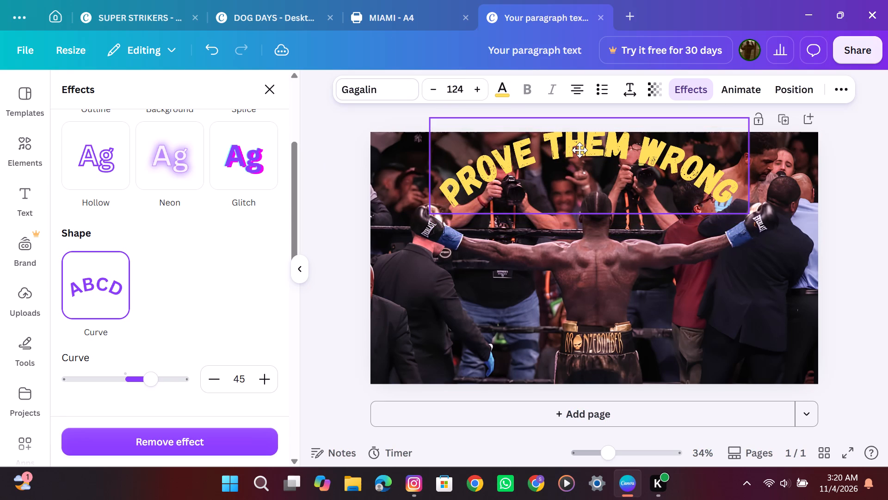
{"action": "left_click_drag", "start_coordinate": [580, 150], "coordinate": [580, 161]}
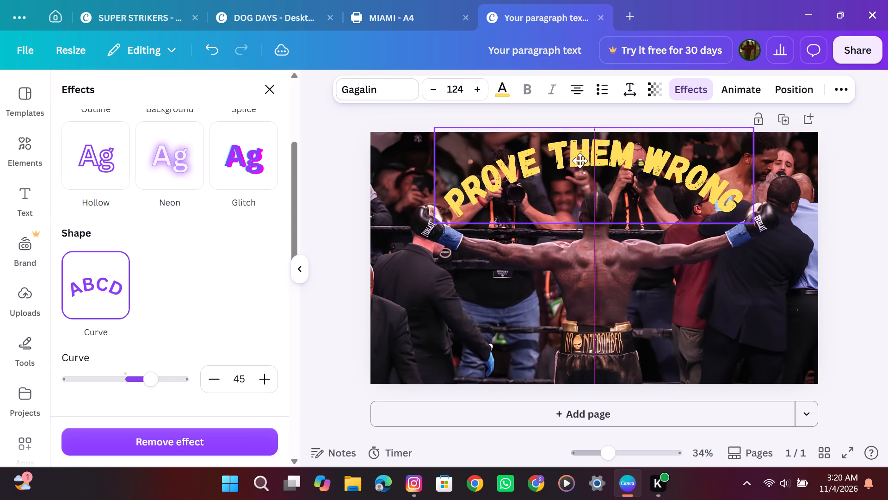
{"action": "left_click_drag", "start_coordinate": [580, 161], "coordinate": [580, 160]}
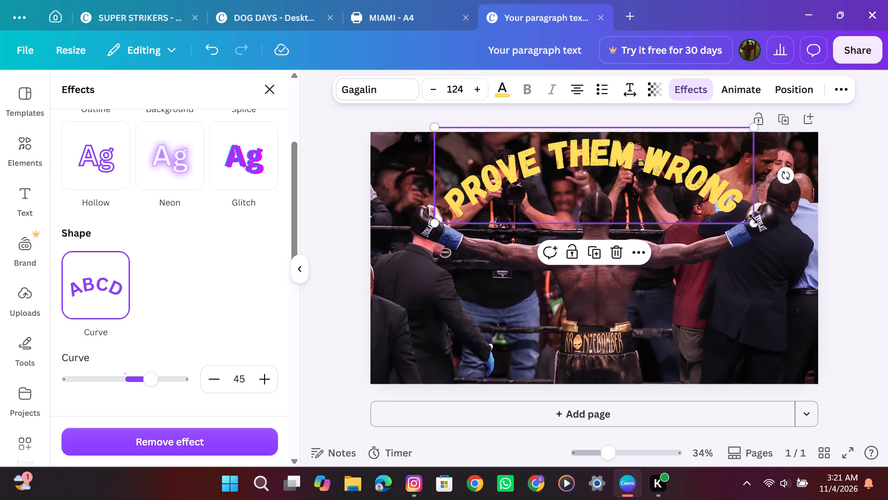
{"action": "left_click", "coordinate": [750, 223]}
Enlarge the curved yellow slogan to font size 128.
{"action": "triple_click", "coordinate": [477, 90]}
{"action": "left_click", "coordinate": [477, 90]}
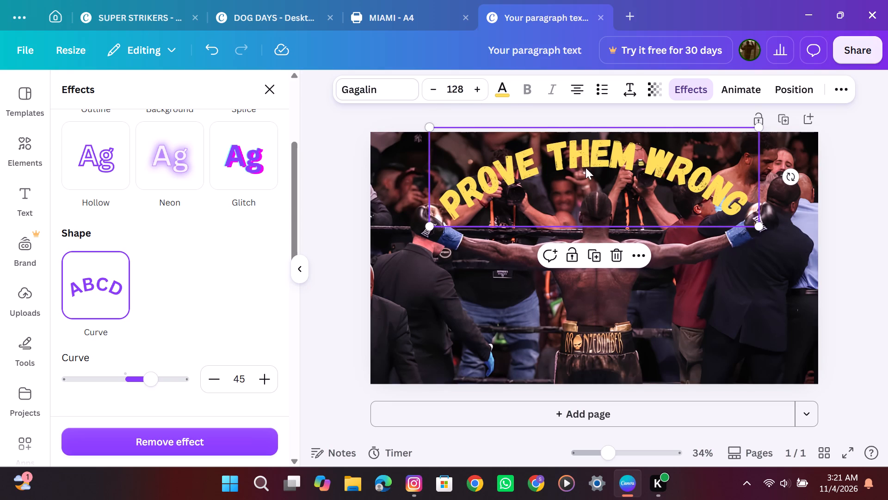
{"action": "left_click", "coordinate": [587, 170]}
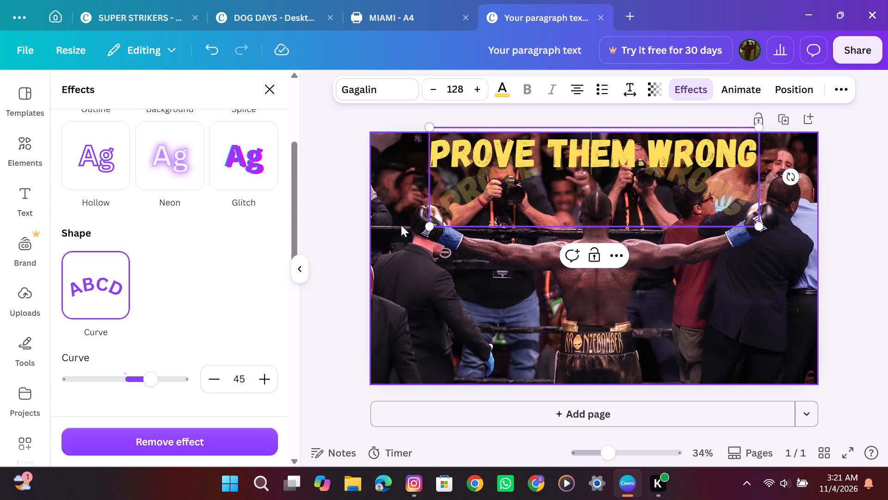
{"action": "left_click", "coordinate": [403, 263]}
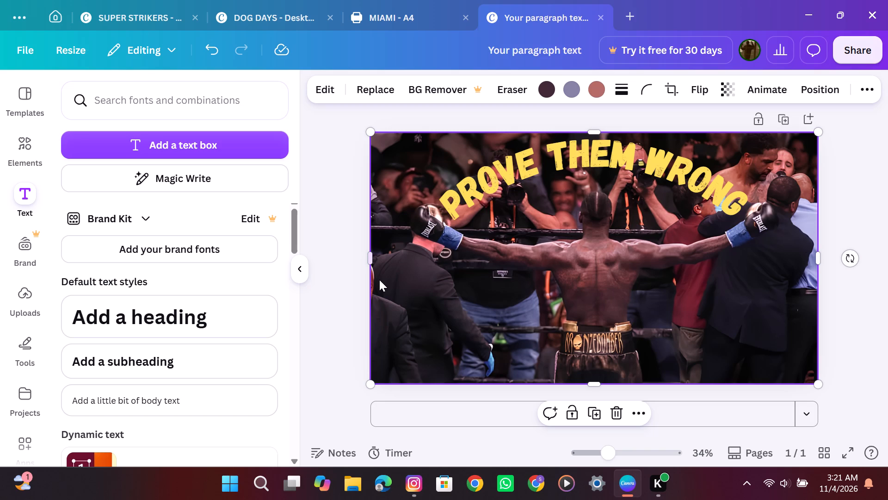
Flatten the arc of the yellow slogan by reducing its Curve value to 30.
{"action": "left_click", "coordinate": [582, 197]}
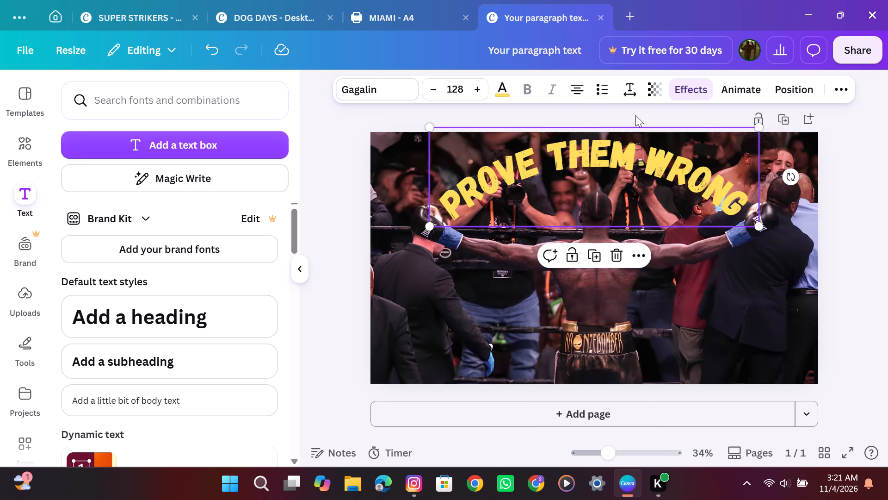
{"action": "left_click", "coordinate": [680, 84]}
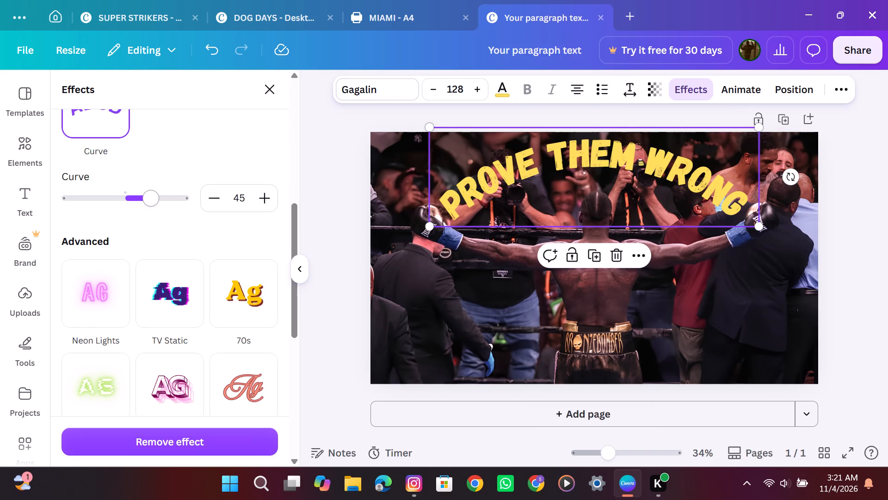
{"action": "left_click_drag", "start_coordinate": [153, 206], "coordinate": [144, 206]}
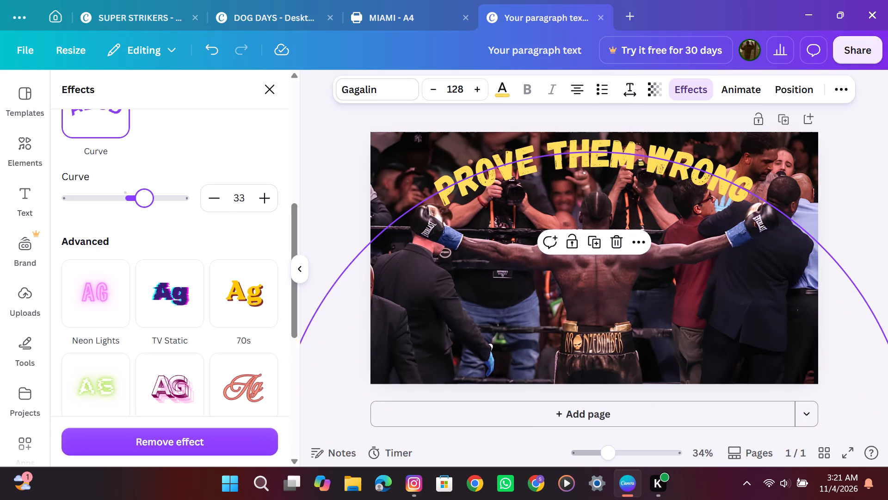
{"action": "left_click_drag", "start_coordinate": [144, 206], "coordinate": [143, 206]}
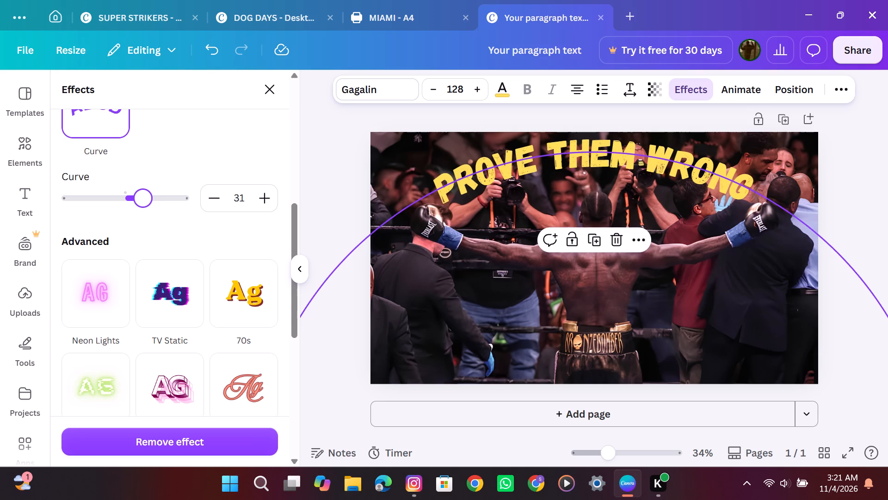
{"action": "left_click_drag", "start_coordinate": [143, 206], "coordinate": [143, 207]}
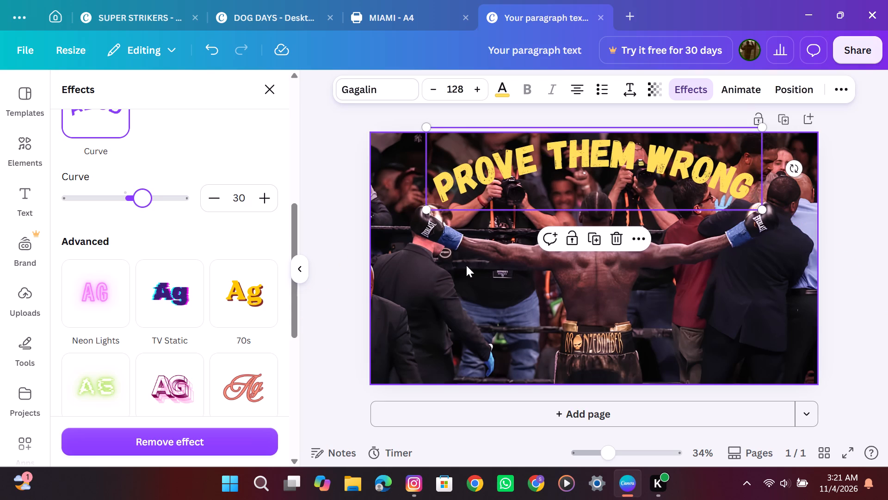
Enlarge the curved slogan to font size 131 and move it slightly down, keeping it centred above the boxer's head.
{"action": "left_click", "coordinate": [477, 85]}
{"action": "left_click", "coordinate": [477, 85]}
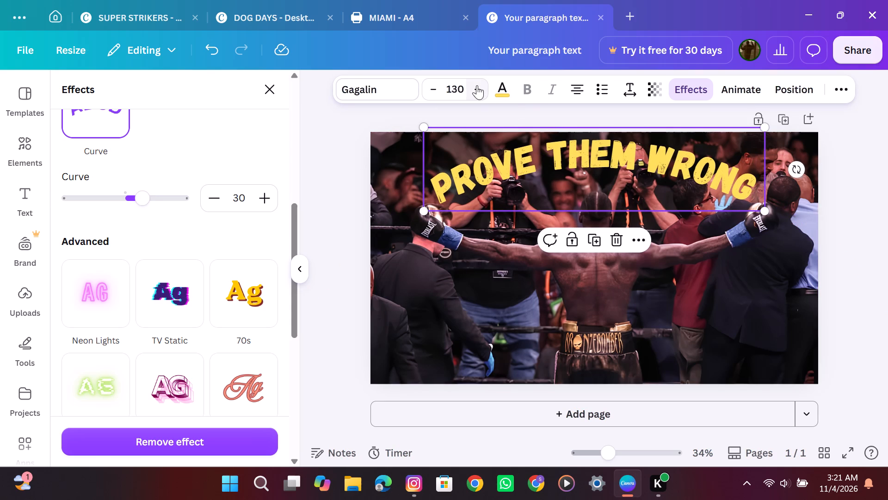
{"action": "left_click", "coordinate": [477, 85]}
{"action": "left_click_drag", "start_coordinate": [575, 163], "coordinate": [576, 163]}
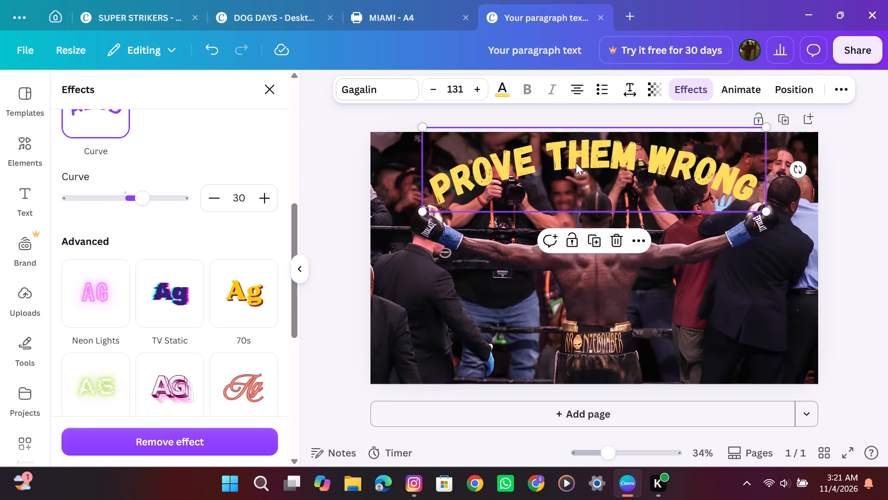
{"action": "left_click_drag", "start_coordinate": [576, 163], "coordinate": [578, 168]}
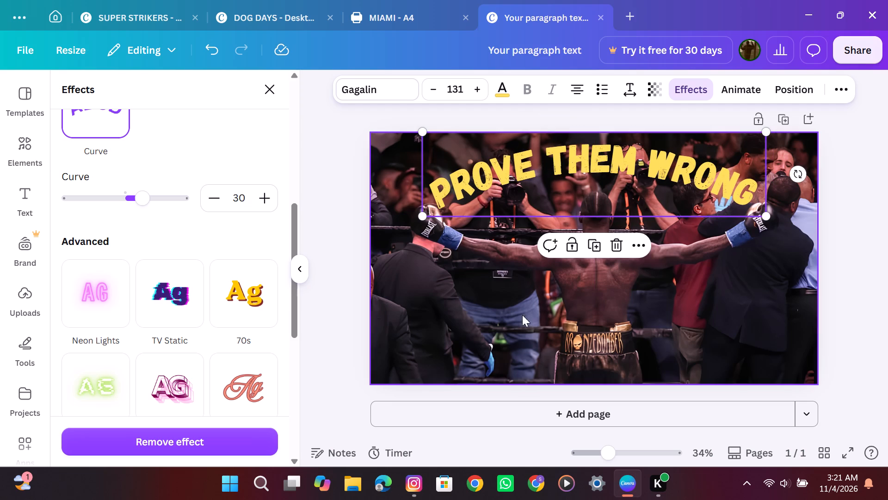
{"action": "left_click", "coordinate": [507, 322]}
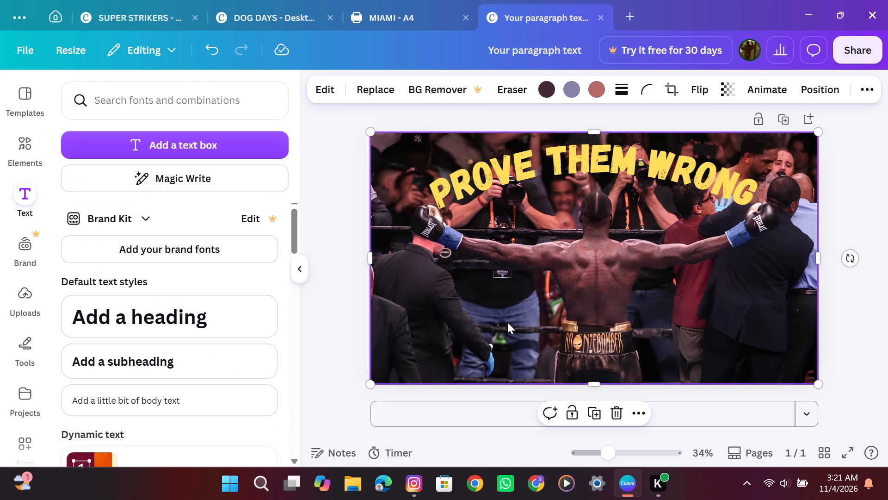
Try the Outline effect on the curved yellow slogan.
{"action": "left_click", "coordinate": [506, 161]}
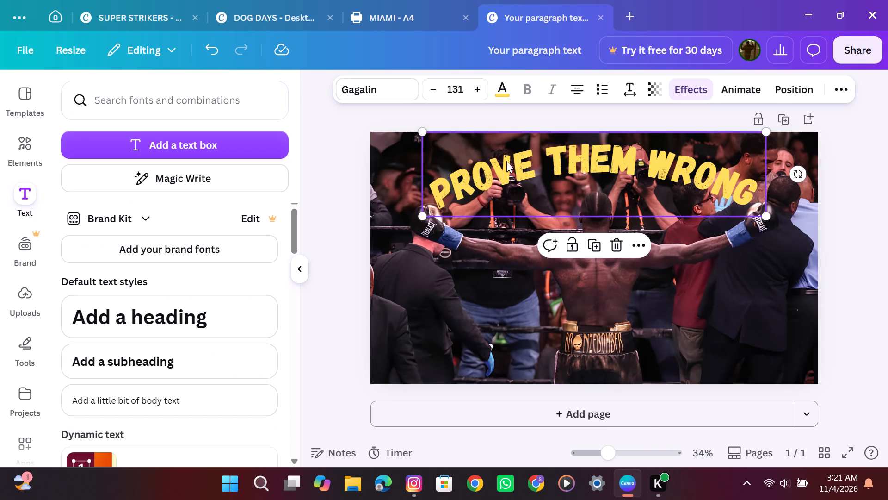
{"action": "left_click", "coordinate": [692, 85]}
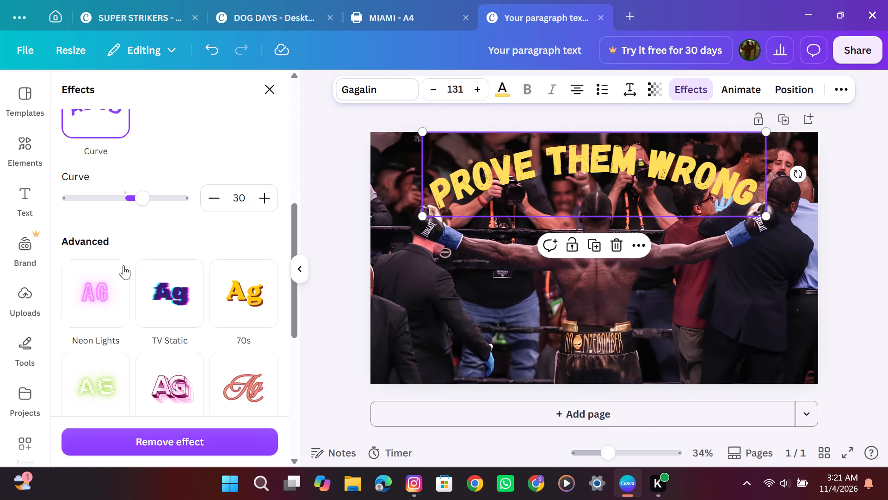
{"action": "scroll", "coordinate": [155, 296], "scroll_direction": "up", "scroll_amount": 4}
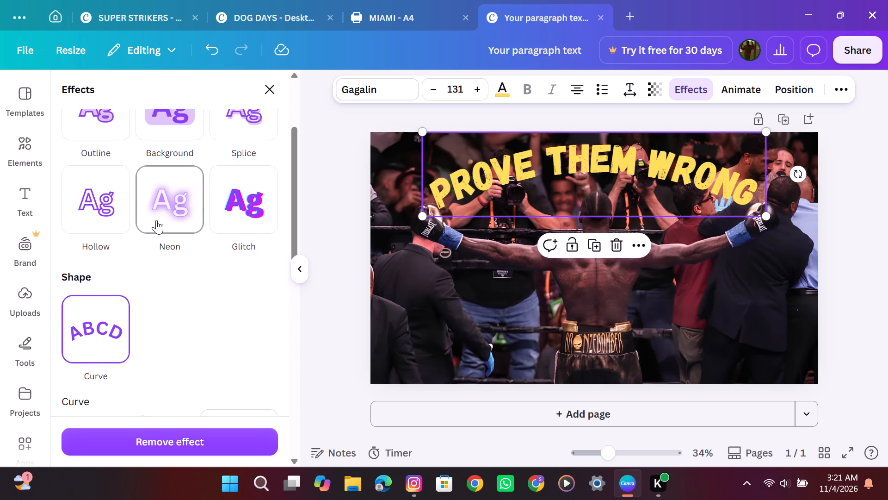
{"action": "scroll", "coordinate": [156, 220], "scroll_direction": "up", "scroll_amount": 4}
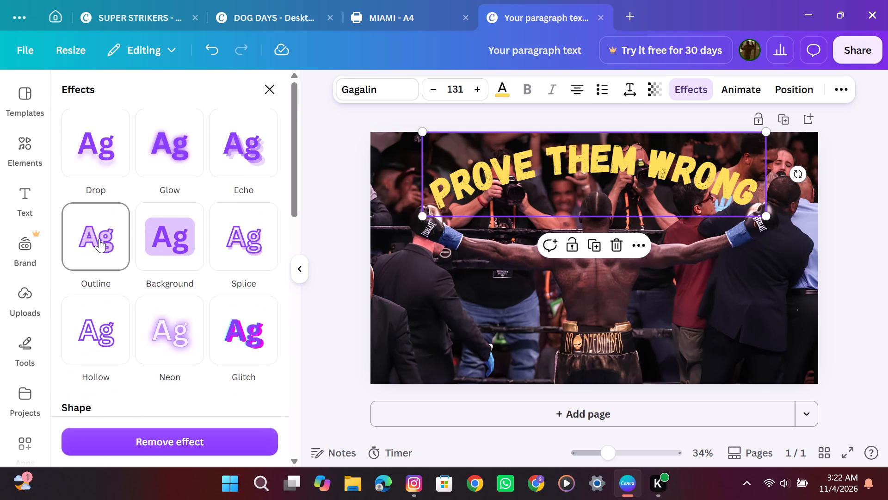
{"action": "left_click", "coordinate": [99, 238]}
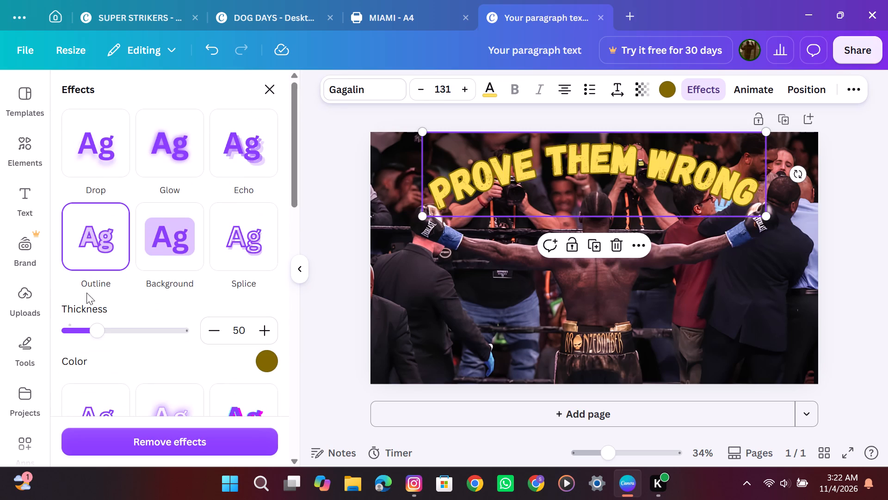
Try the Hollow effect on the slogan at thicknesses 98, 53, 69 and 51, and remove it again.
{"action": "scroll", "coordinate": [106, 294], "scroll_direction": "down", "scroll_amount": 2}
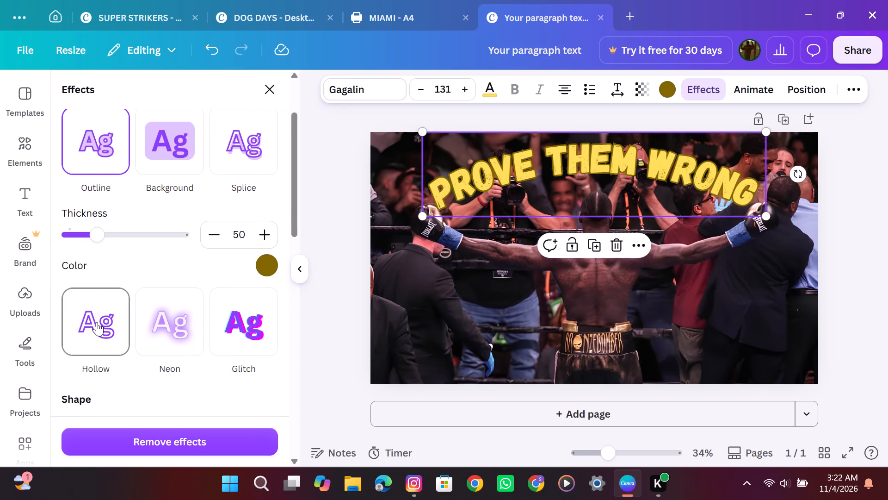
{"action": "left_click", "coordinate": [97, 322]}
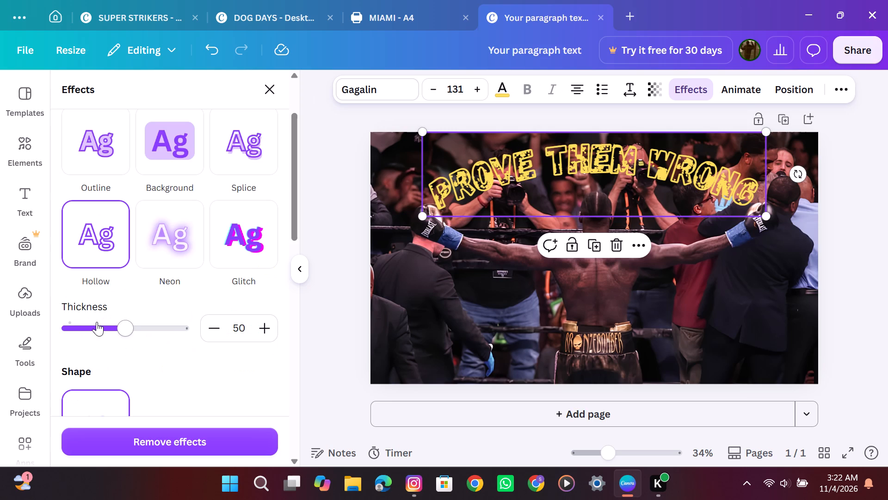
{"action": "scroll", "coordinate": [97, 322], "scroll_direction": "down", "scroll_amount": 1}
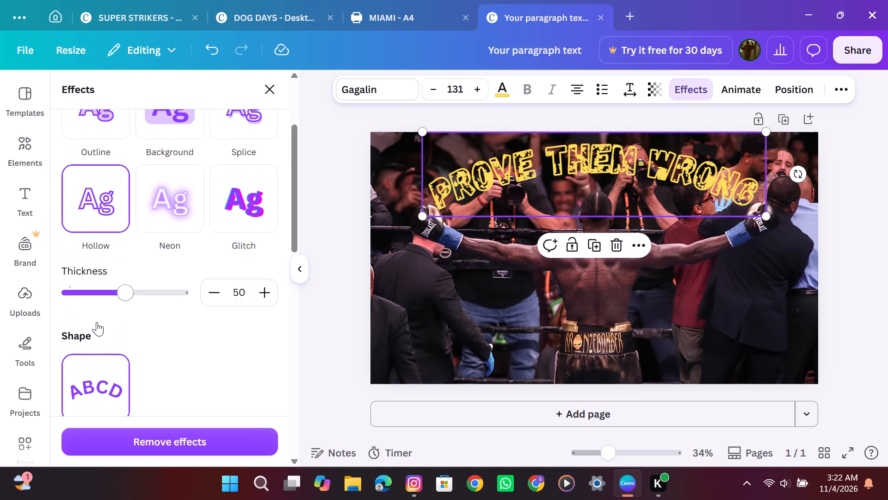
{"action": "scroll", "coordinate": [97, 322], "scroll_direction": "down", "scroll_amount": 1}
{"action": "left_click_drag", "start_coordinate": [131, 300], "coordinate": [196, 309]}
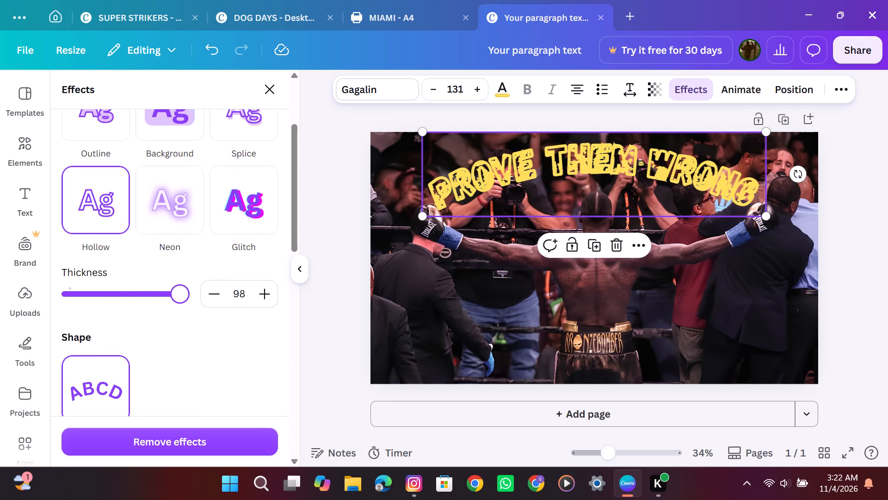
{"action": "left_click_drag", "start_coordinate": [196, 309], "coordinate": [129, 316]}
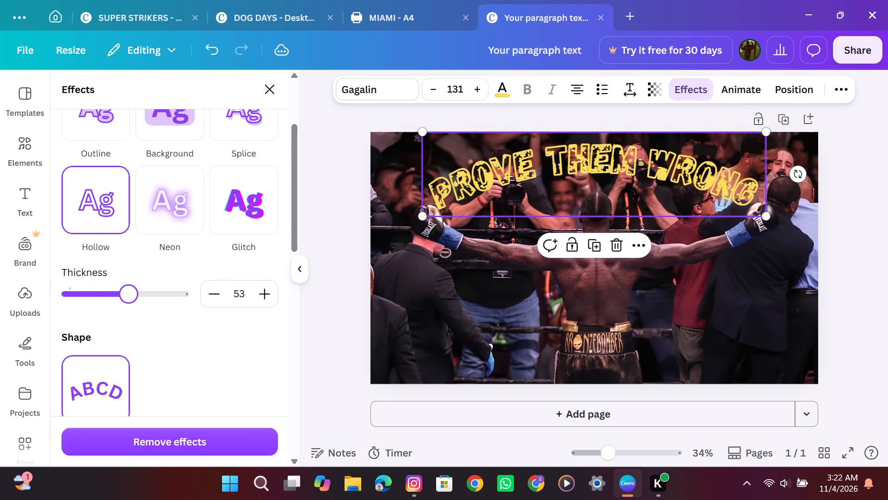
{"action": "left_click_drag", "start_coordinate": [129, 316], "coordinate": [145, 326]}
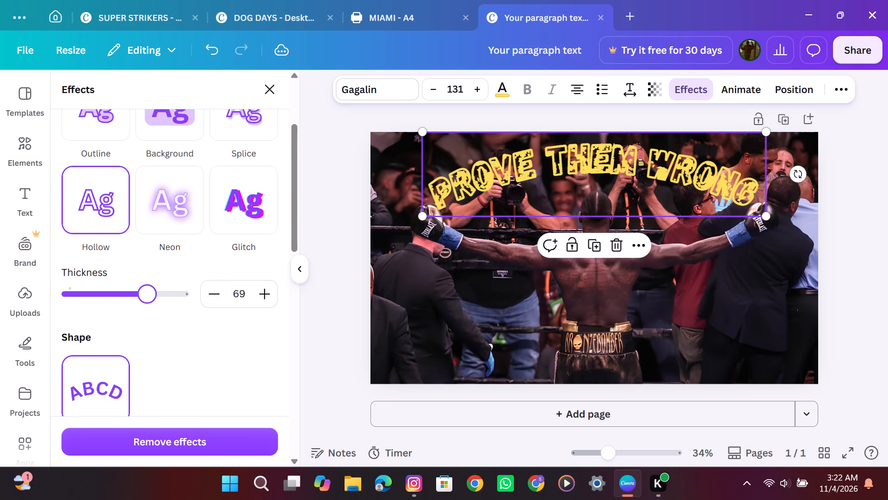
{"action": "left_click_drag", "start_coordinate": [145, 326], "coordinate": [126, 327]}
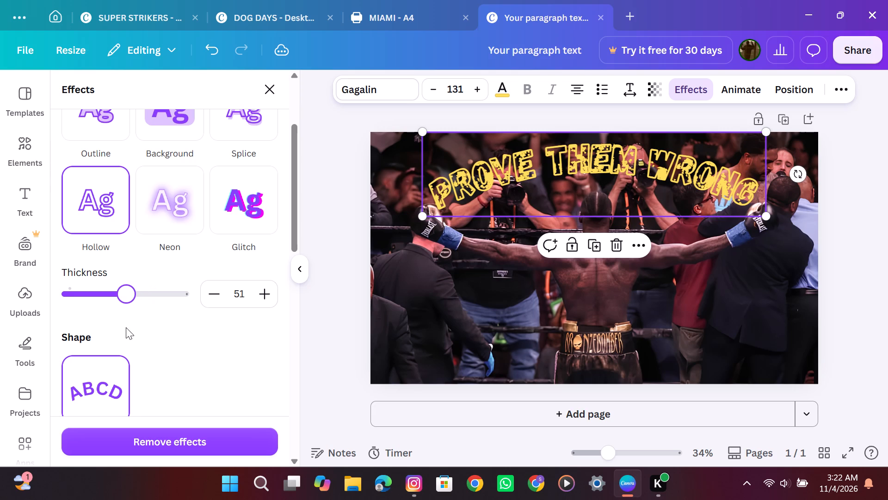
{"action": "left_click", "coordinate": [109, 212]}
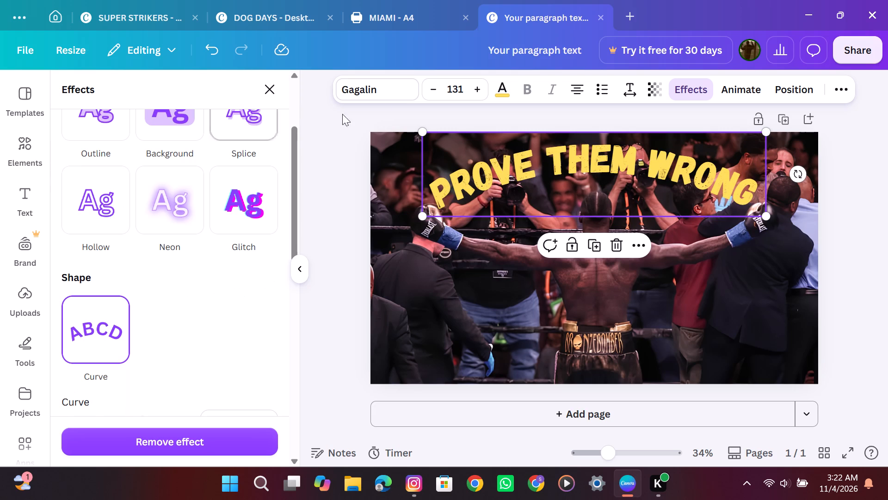
Change the curved slogan's font to Horizon.
{"action": "left_click", "coordinate": [388, 94]}
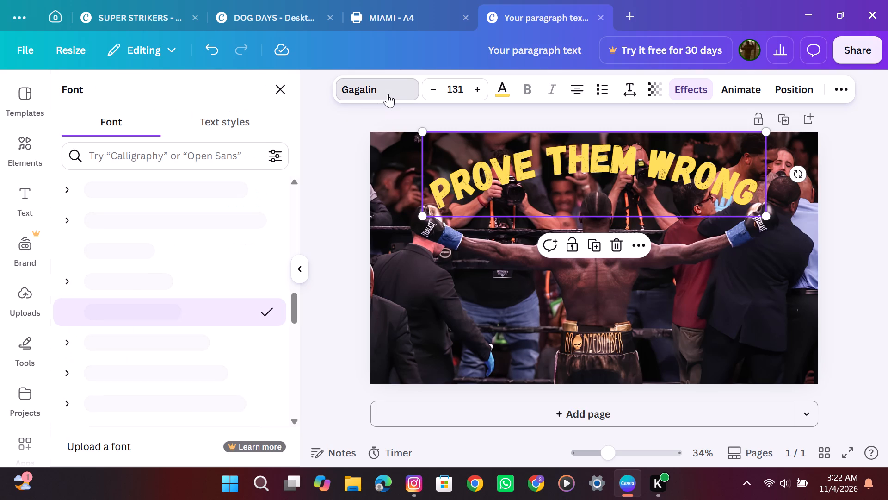
{"action": "scroll", "coordinate": [199, 301], "scroll_direction": "down", "scroll_amount": 3}
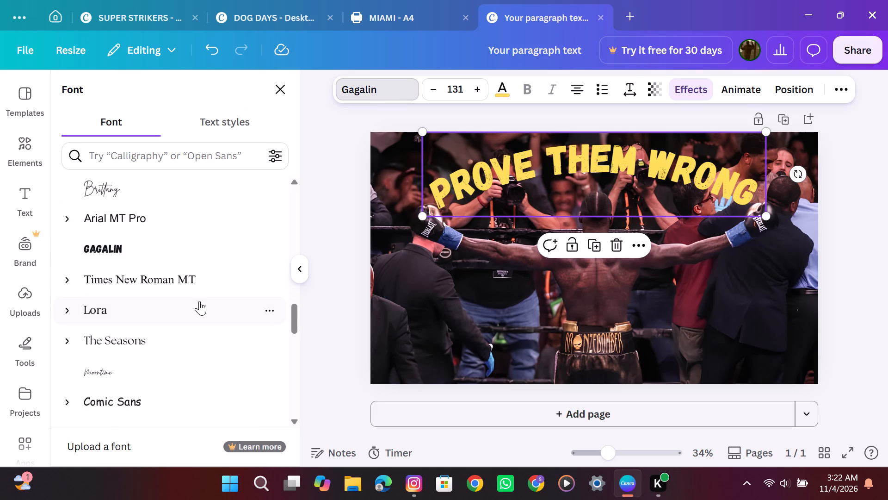
{"action": "scroll", "coordinate": [199, 301], "scroll_direction": "down", "scroll_amount": 5}
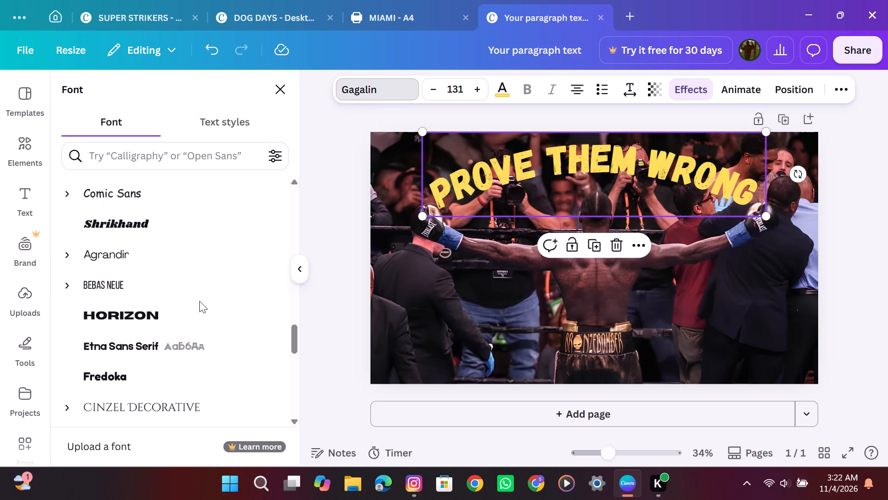
{"action": "left_click", "coordinate": [158, 316]}
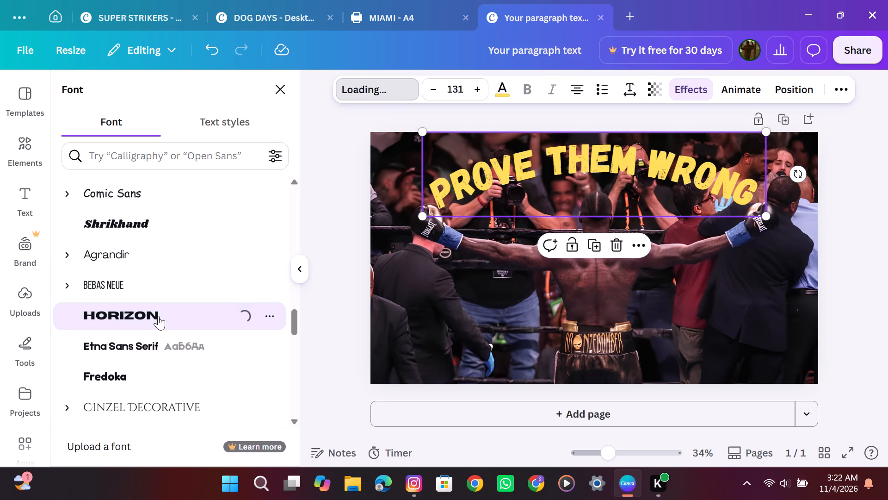
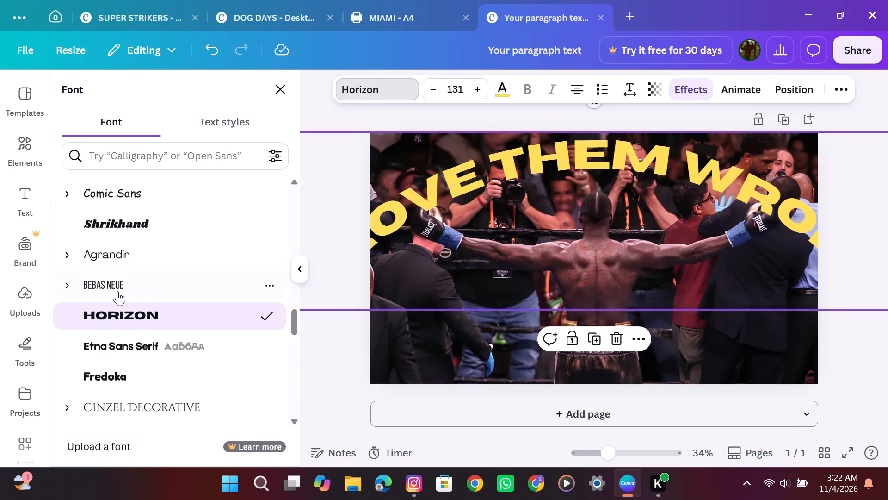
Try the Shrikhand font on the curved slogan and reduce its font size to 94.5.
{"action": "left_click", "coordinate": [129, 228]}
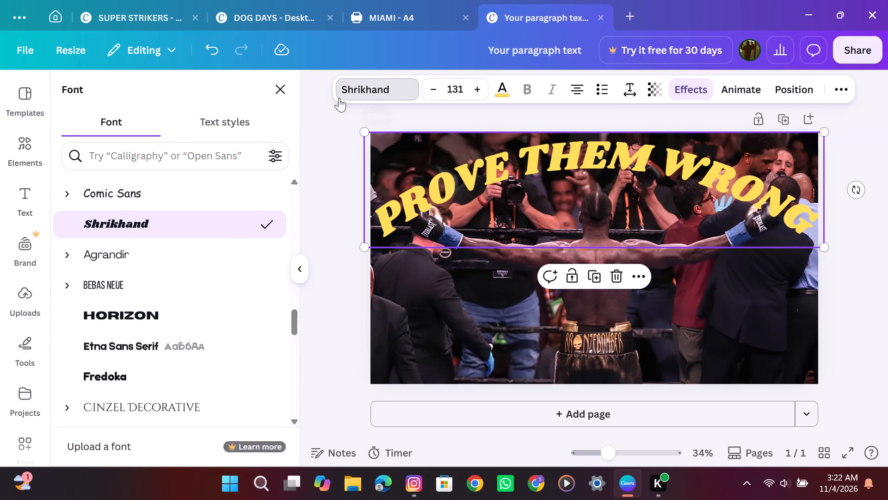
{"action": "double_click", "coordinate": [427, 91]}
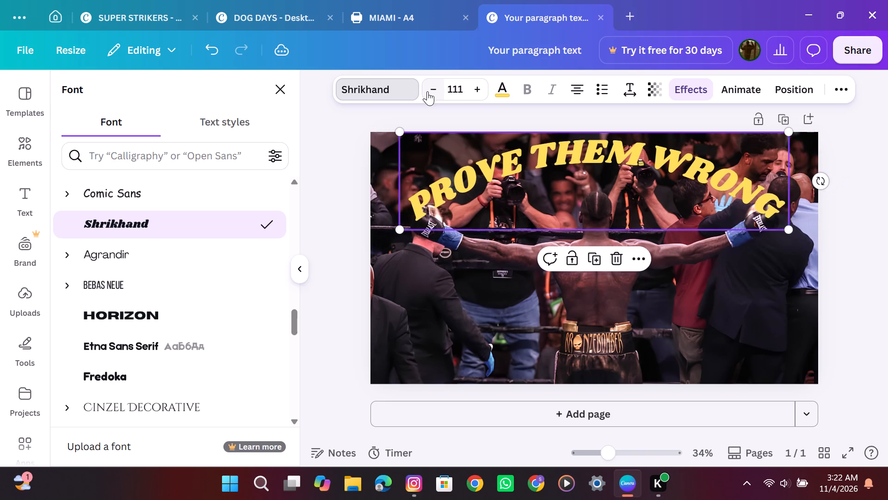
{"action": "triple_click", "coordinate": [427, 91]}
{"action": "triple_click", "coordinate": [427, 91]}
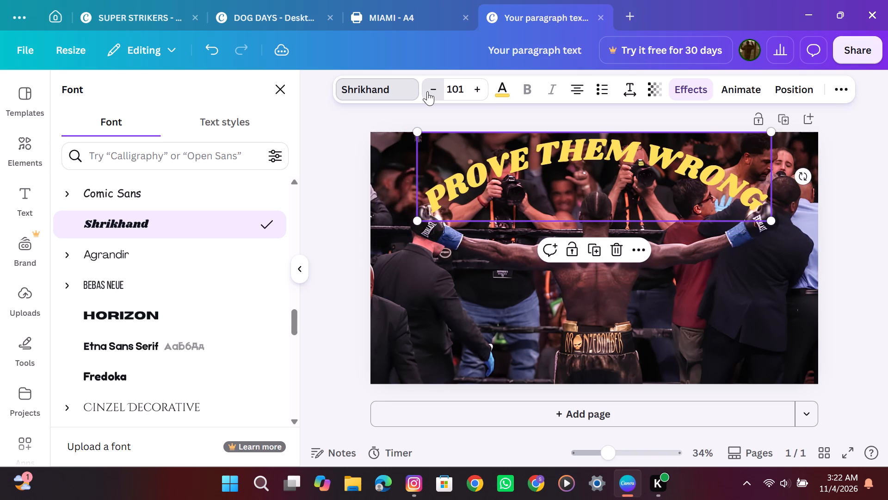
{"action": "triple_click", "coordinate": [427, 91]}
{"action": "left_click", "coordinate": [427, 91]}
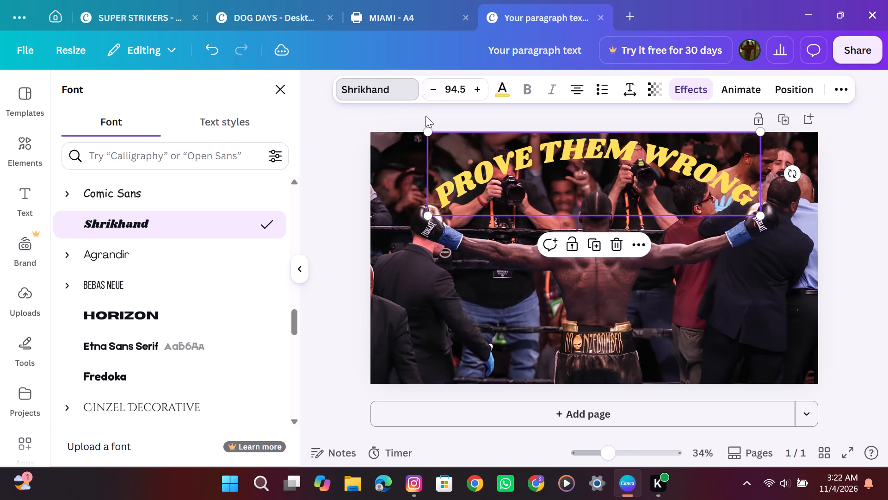
Change the curved yellow slogan's font to Gagalin.
{"action": "scroll", "coordinate": [201, 303], "scroll_direction": "down", "scroll_amount": 1}
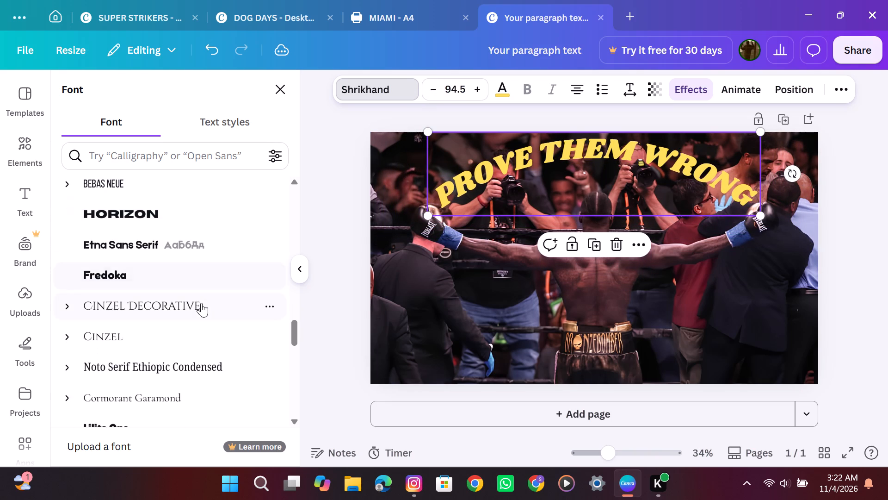
{"action": "scroll", "coordinate": [201, 303], "scroll_direction": "down", "scroll_amount": 2}
{"action": "scroll", "coordinate": [201, 303], "scroll_direction": "up", "scroll_amount": 3}
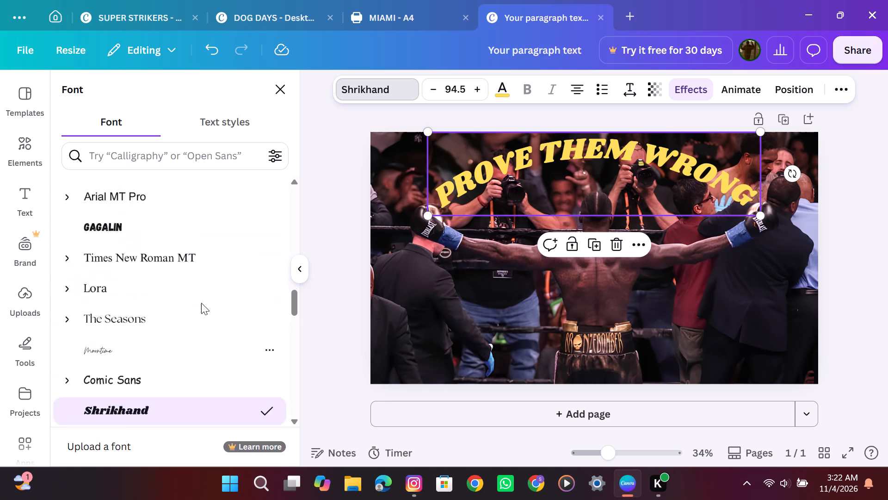
{"action": "scroll", "coordinate": [201, 303], "scroll_direction": "up", "scroll_amount": 1}
{"action": "left_click", "coordinate": [160, 269]}
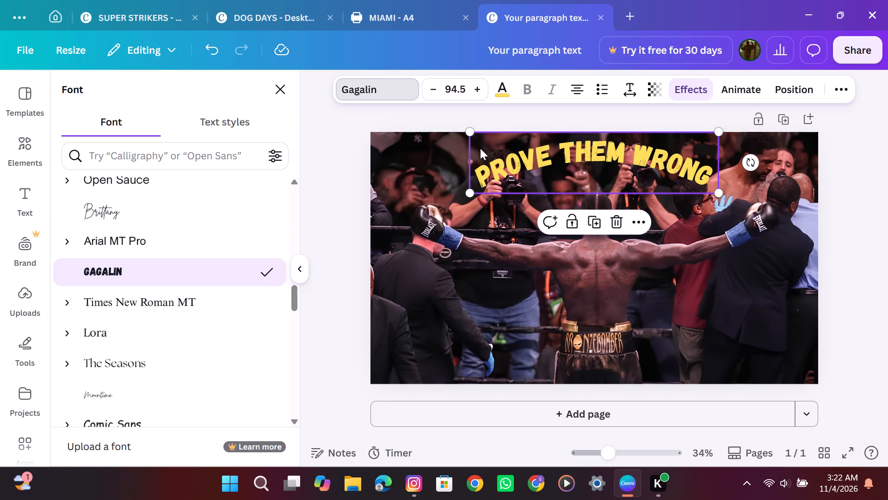
Enlarge the curved slogan to font size 130 and keep it horizontally centred above the boxer's head.
{"action": "left_click", "coordinate": [476, 86]}
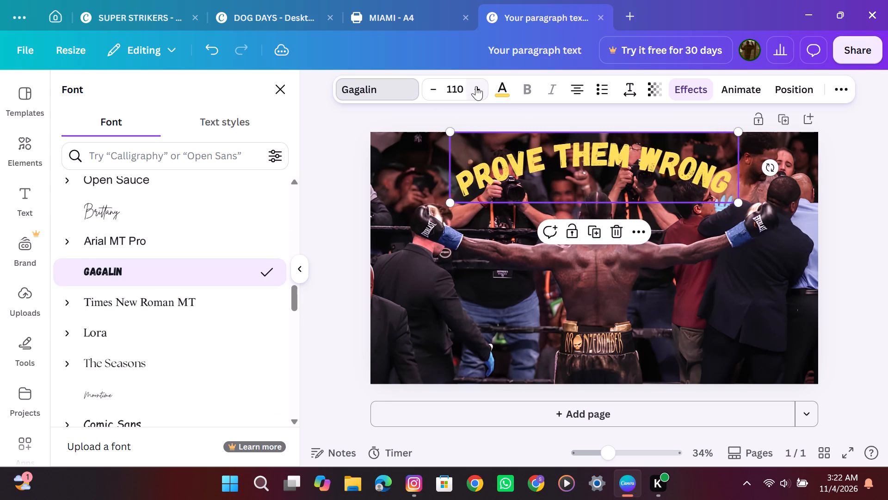
{"action": "triple_click", "coordinate": [476, 86]}
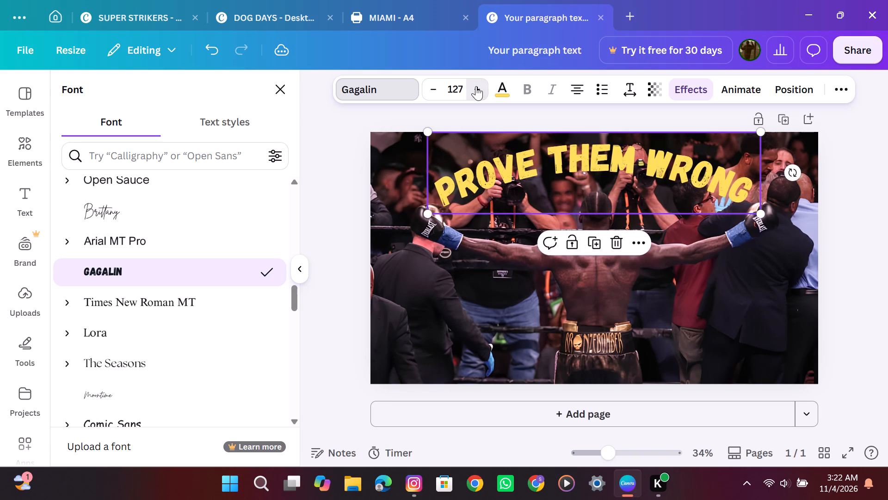
{"action": "left_click", "coordinate": [476, 86]}
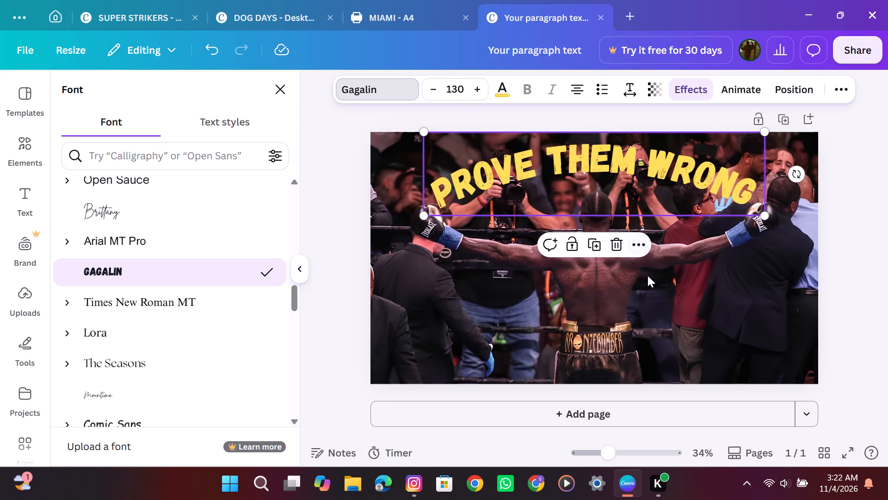
{"action": "left_click_drag", "start_coordinate": [607, 168], "coordinate": [614, 170]}
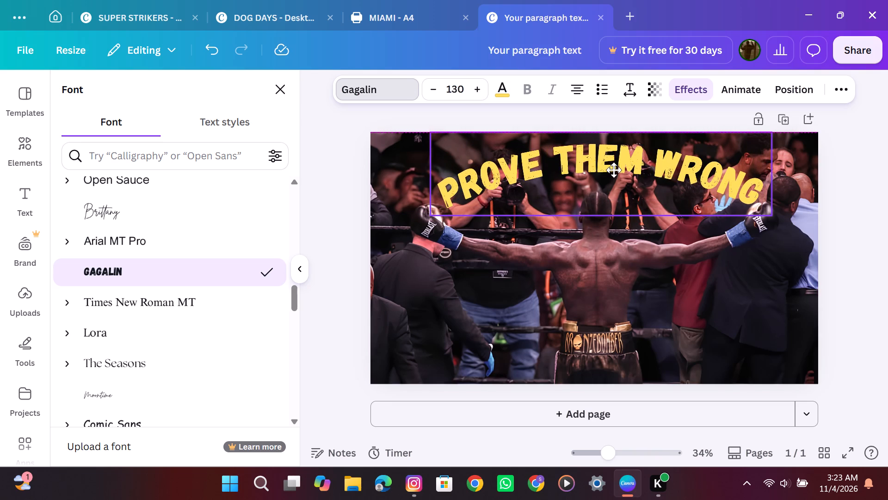
{"action": "left_click_drag", "start_coordinate": [614, 170], "coordinate": [609, 172]}
{"action": "left_click", "coordinate": [519, 303]}
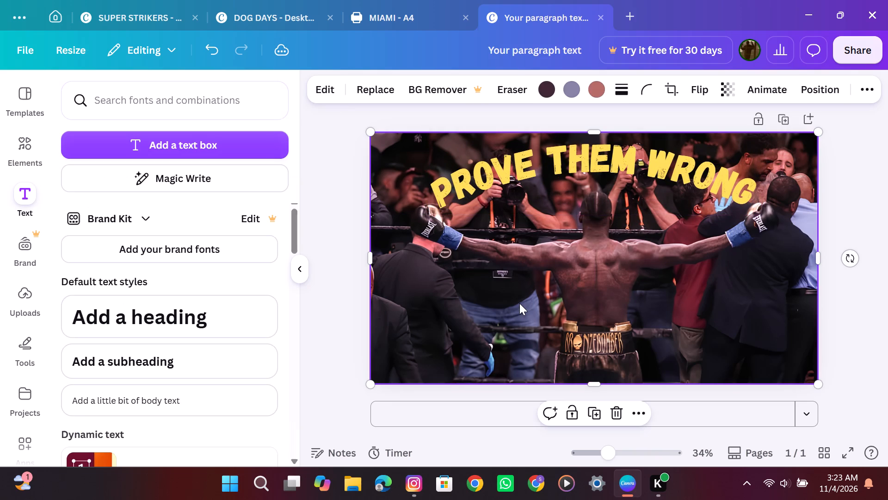
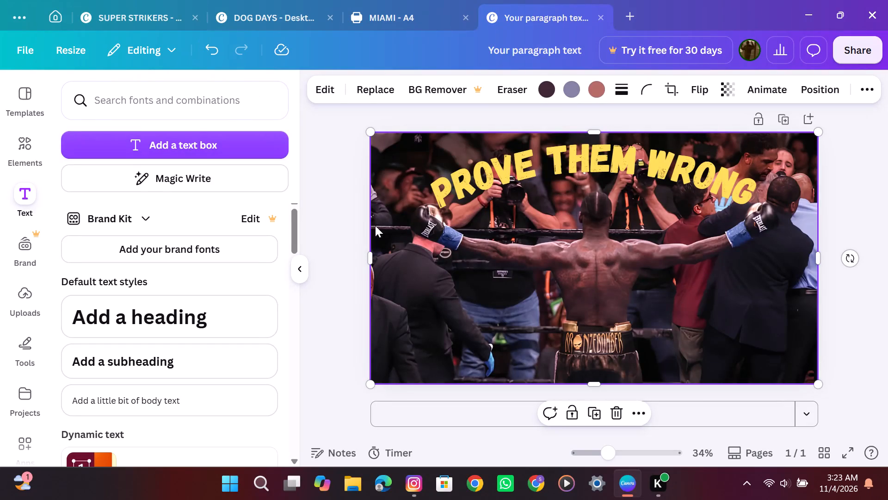
Move the curved "PROVE THEM WRONG" slogan slightly up towards the photo's upper edge, keeping it horizontally centred.
{"action": "left_click", "coordinate": [462, 183]}
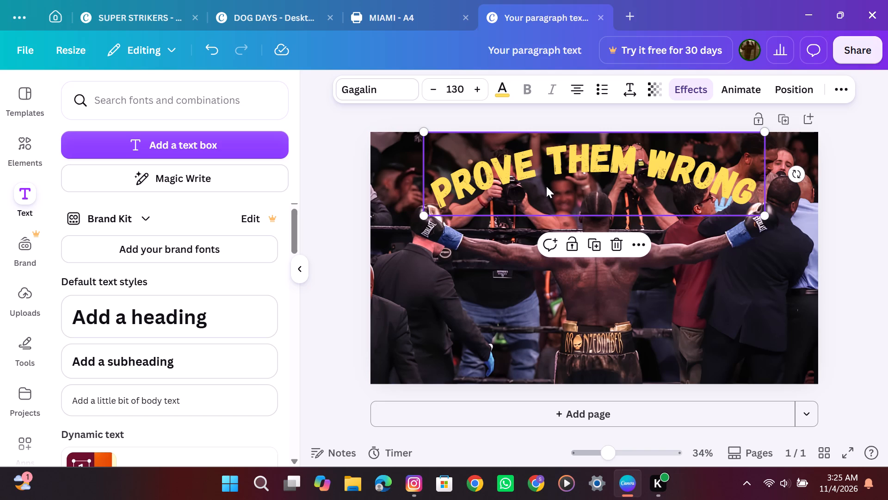
{"action": "left_click_drag", "start_coordinate": [545, 172], "coordinate": [545, 157]}
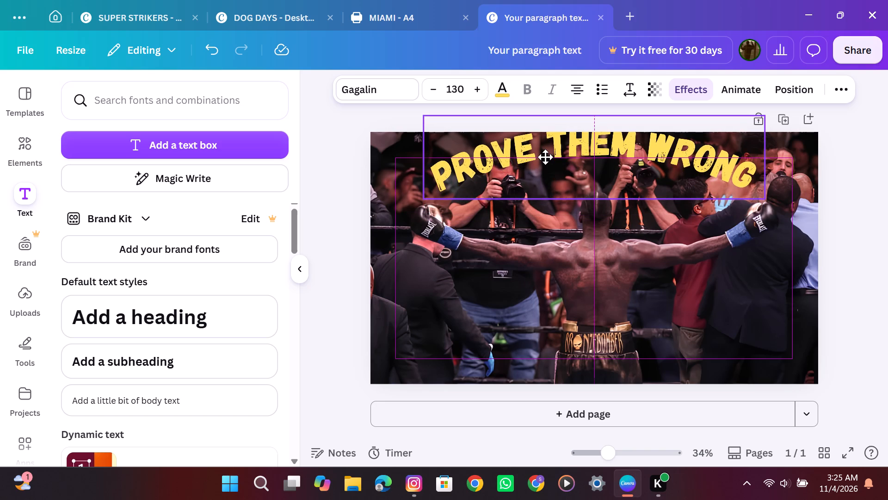
{"action": "left_click_drag", "start_coordinate": [545, 157], "coordinate": [545, 161]}
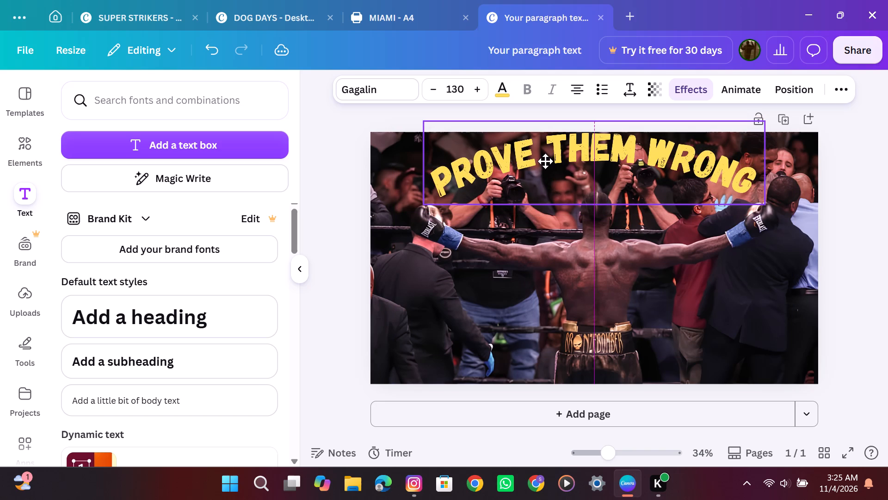
{"action": "left_click_drag", "start_coordinate": [545, 161], "coordinate": [545, 162]}
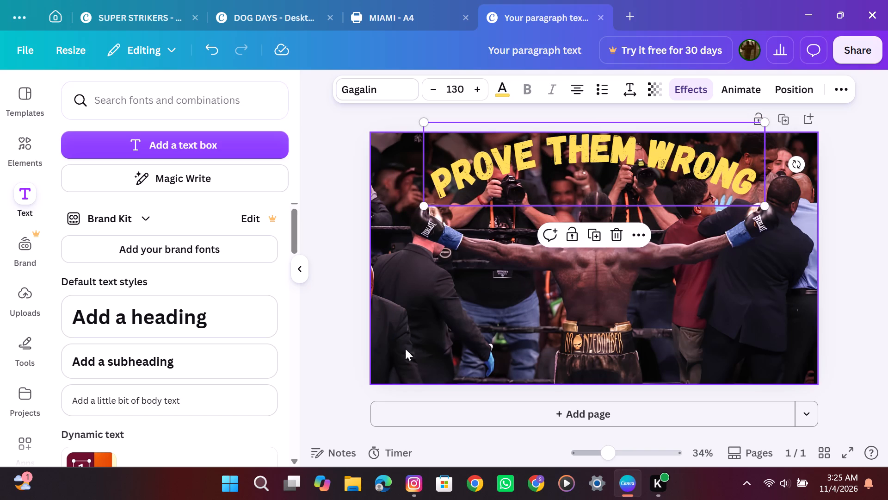
{"action": "left_click", "coordinate": [347, 360]}
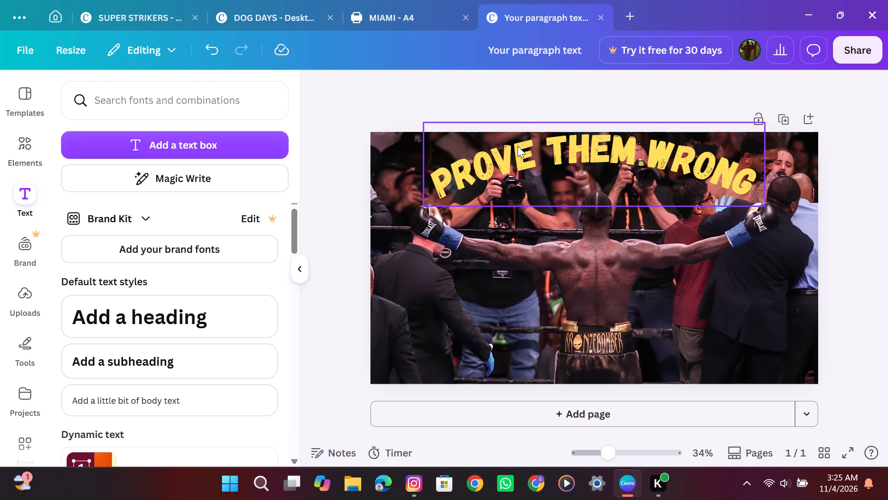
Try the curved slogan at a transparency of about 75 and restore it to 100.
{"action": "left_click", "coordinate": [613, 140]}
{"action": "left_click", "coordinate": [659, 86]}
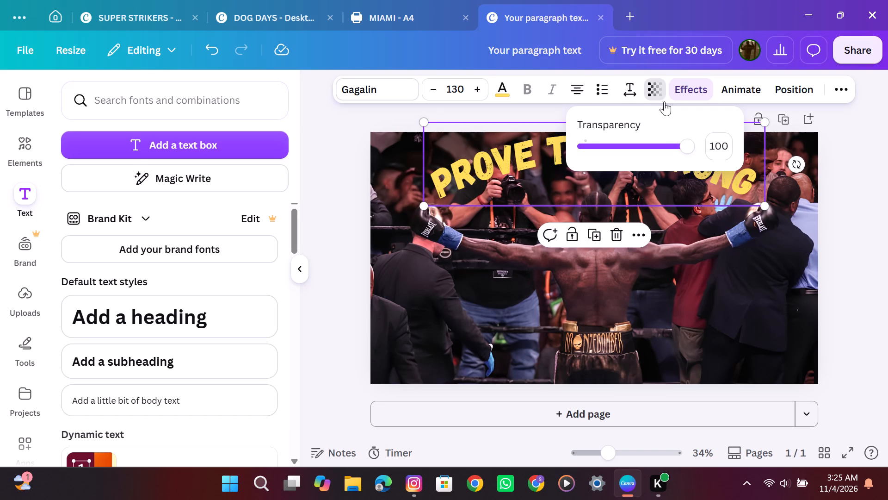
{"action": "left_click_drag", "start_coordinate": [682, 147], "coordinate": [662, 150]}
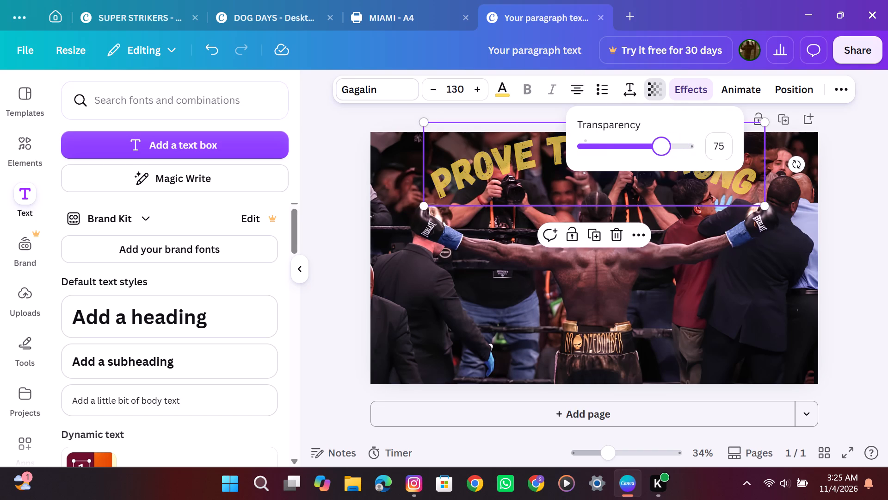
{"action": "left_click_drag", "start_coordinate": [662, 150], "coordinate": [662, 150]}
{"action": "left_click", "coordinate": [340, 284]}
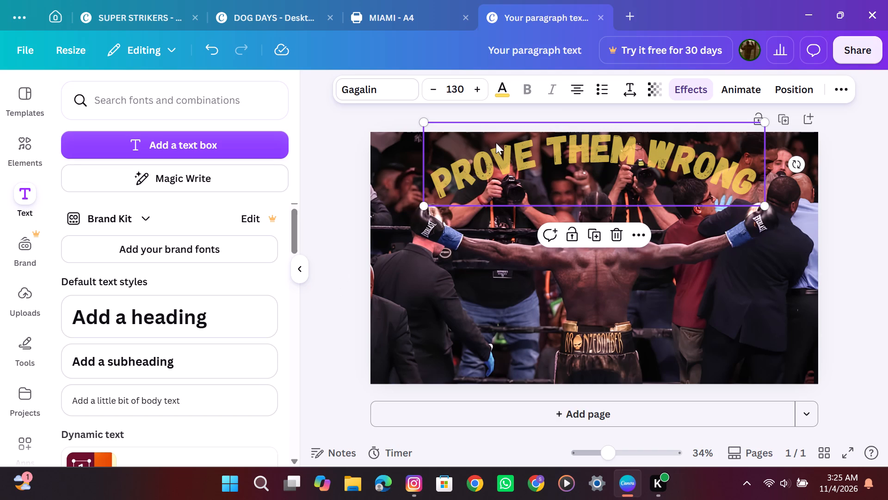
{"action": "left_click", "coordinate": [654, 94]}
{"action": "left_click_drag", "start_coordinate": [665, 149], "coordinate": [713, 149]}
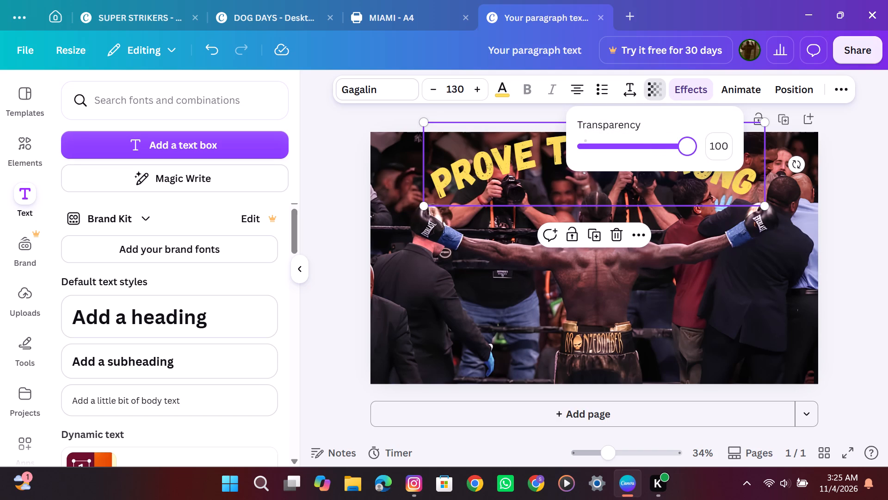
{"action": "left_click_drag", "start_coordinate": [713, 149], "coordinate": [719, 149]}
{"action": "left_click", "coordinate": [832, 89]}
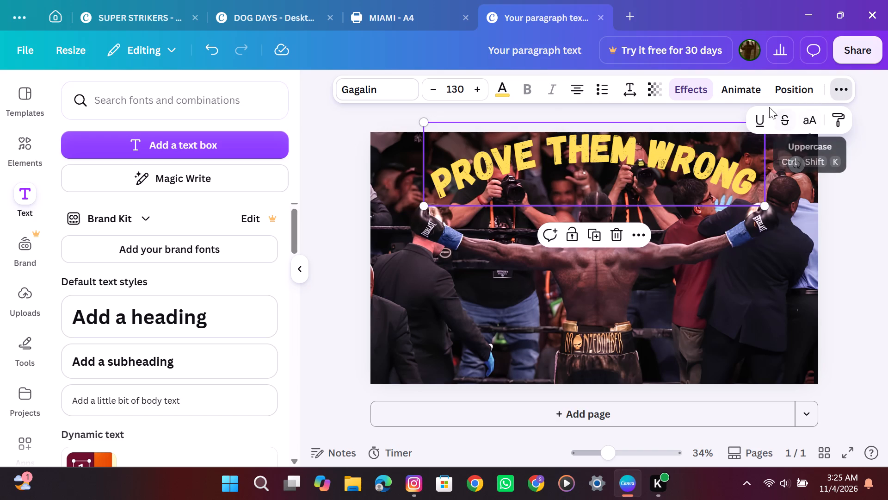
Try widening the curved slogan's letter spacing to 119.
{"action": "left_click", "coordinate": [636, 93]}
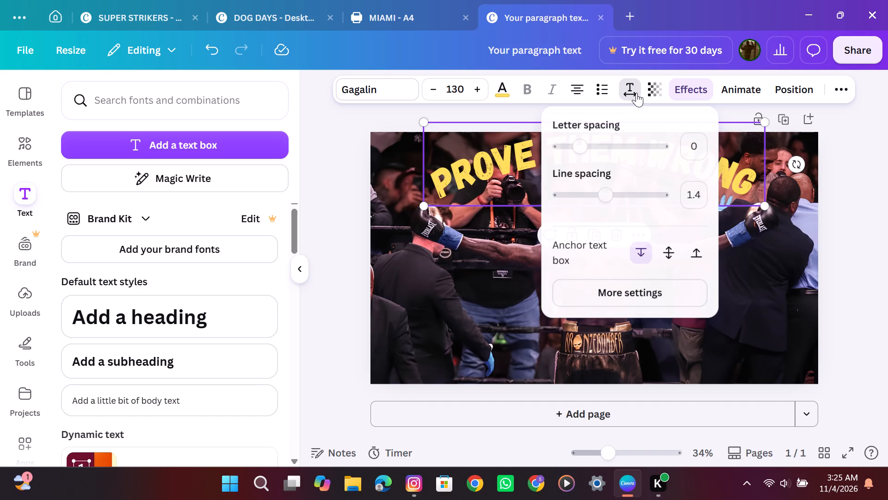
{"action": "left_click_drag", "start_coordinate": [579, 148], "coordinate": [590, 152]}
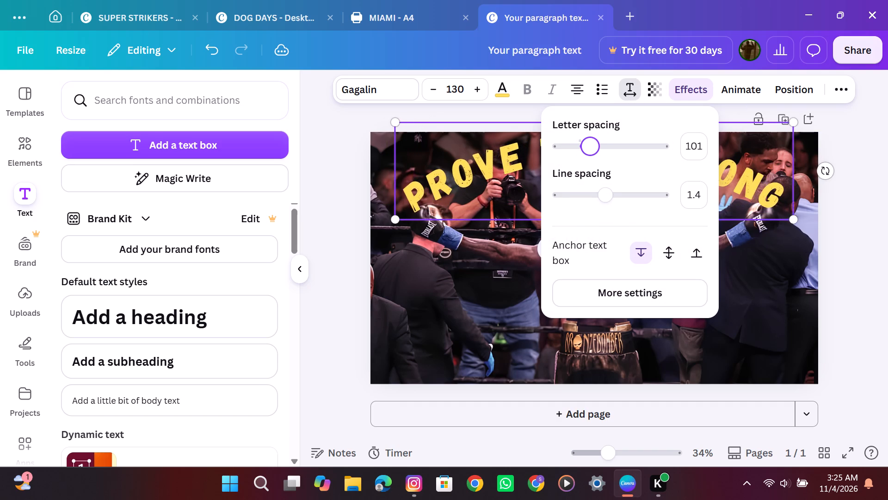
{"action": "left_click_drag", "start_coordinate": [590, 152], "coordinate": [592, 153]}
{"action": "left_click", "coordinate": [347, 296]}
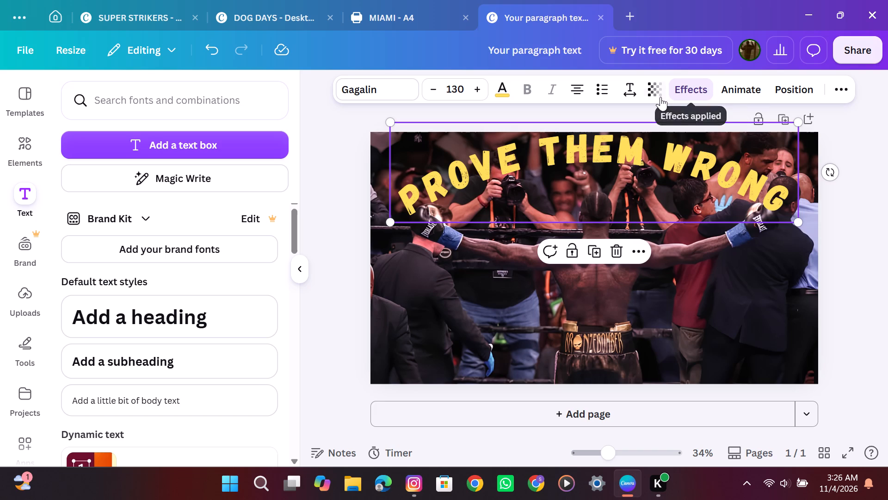
Set the curved slogan's letter spacing to 66 and deselect it.
{"action": "left_click", "coordinate": [636, 92]}
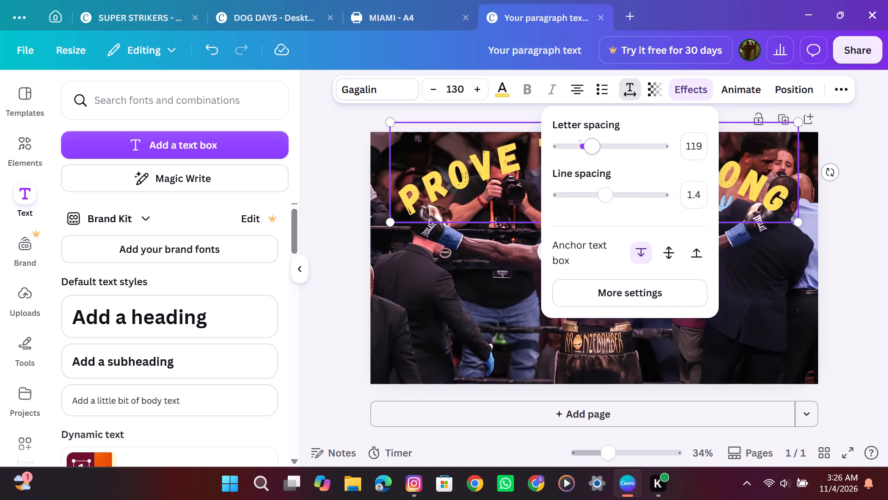
{"action": "left_click_drag", "start_coordinate": [594, 149], "coordinate": [591, 150]}
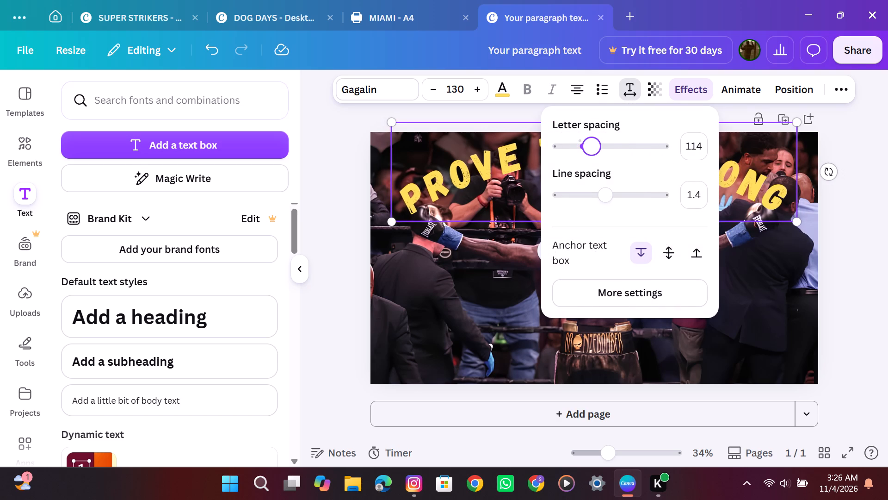
{"action": "left_click_drag", "start_coordinate": [591, 150], "coordinate": [588, 150]}
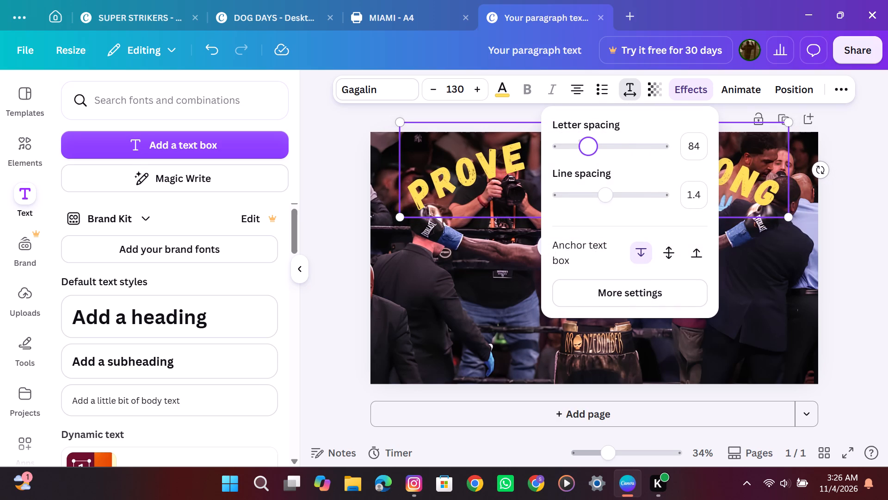
{"action": "left_click_drag", "start_coordinate": [588, 150], "coordinate": [586, 151]}
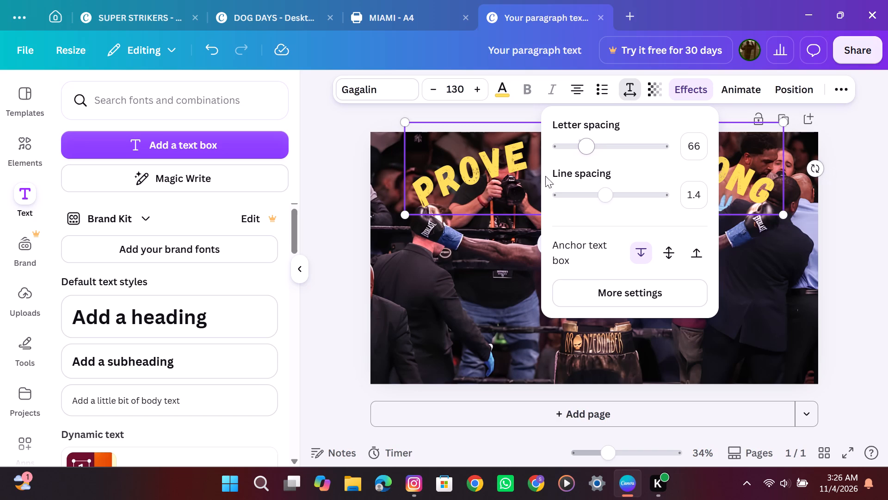
{"action": "left_click", "coordinate": [354, 331]}
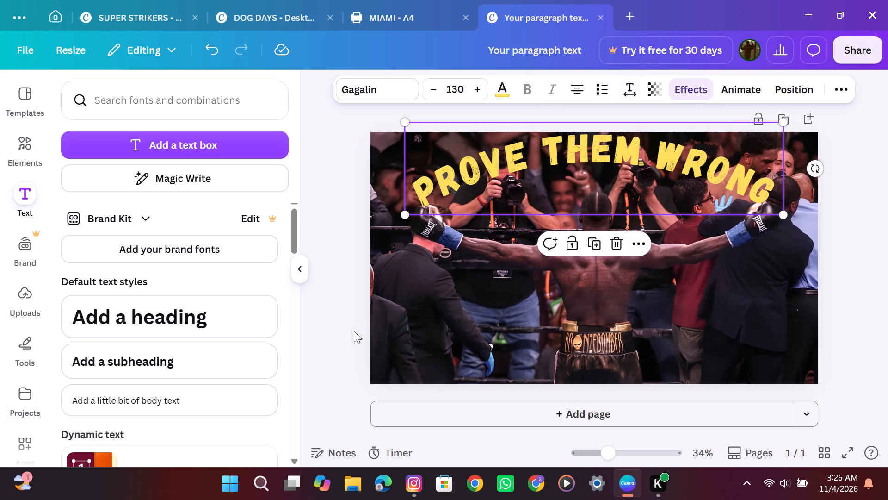
{"action": "left_click", "coordinate": [347, 359]}
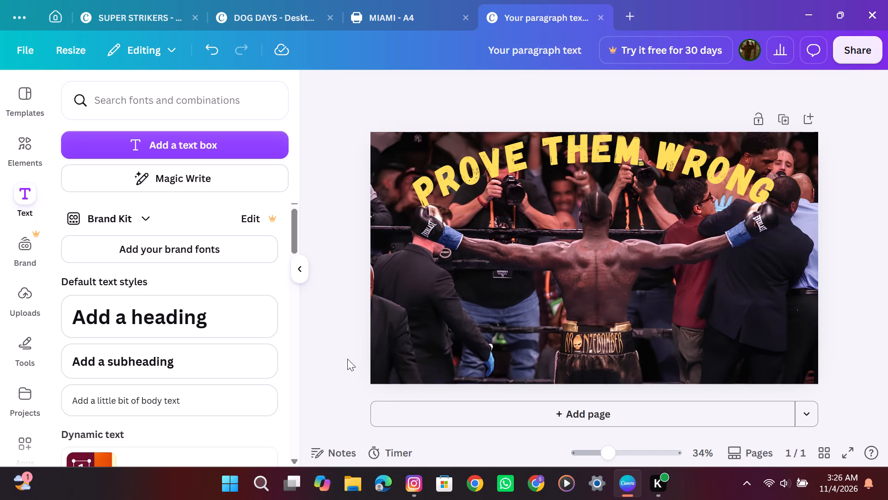